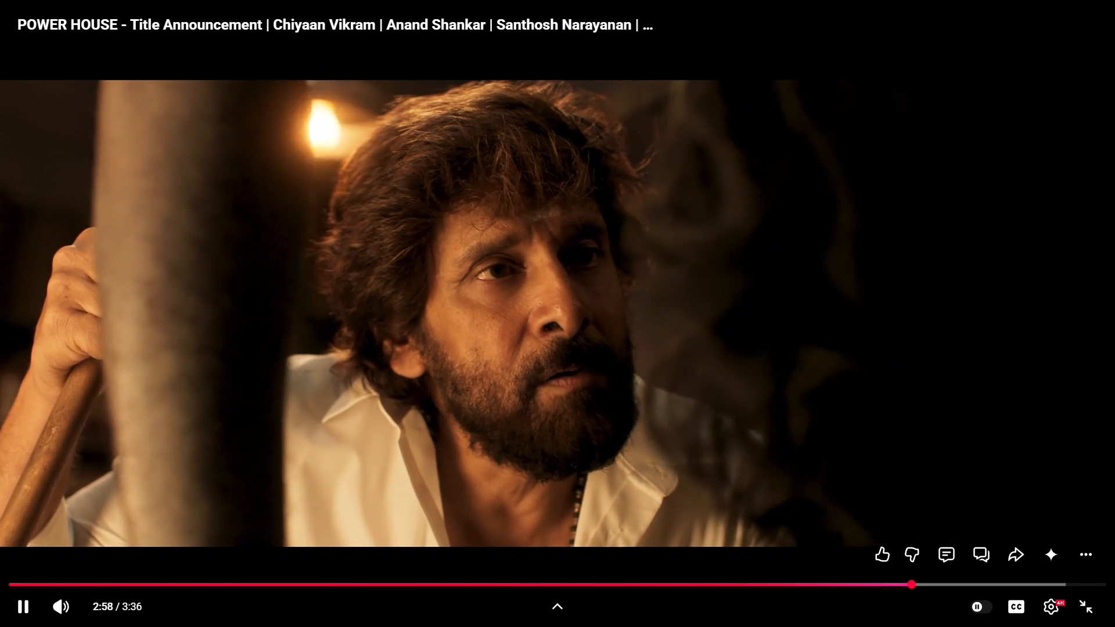
# Exit full-screen playback and skim the comments below the Power House title announcement video.
pyautogui.click(1082, 610)
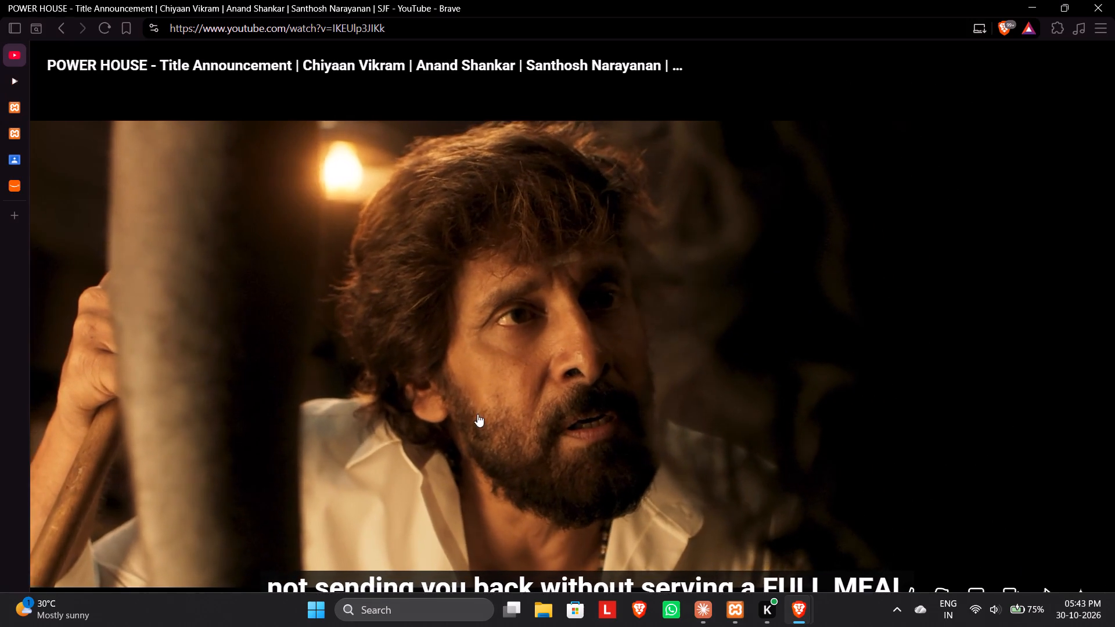
pyautogui.scroll(-3, 318, 301)
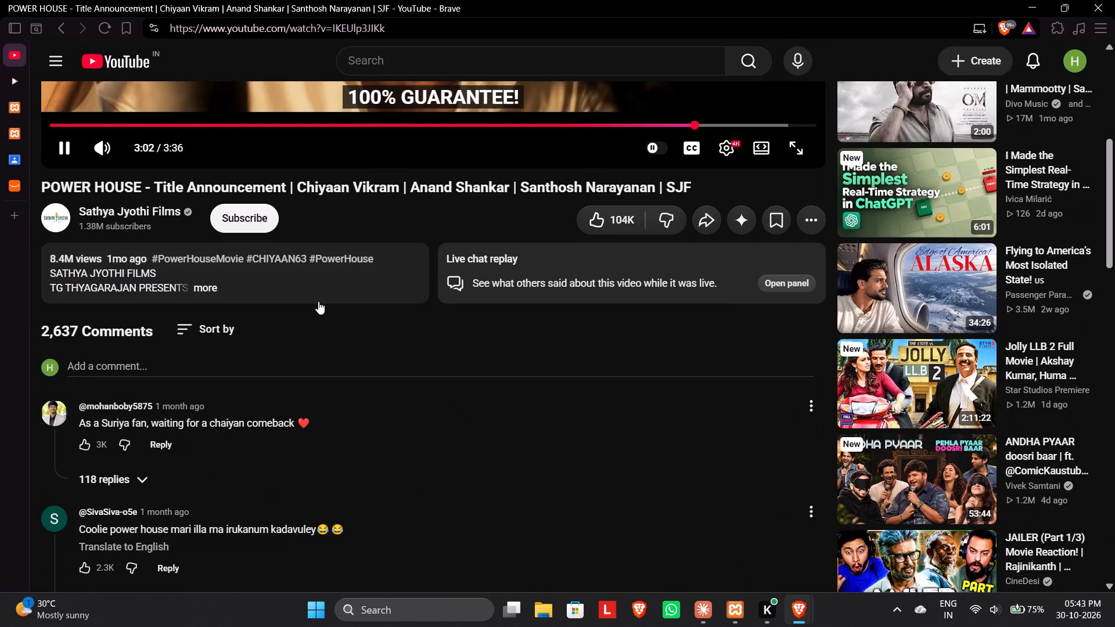
pyautogui.scroll(-1, 137, 450)
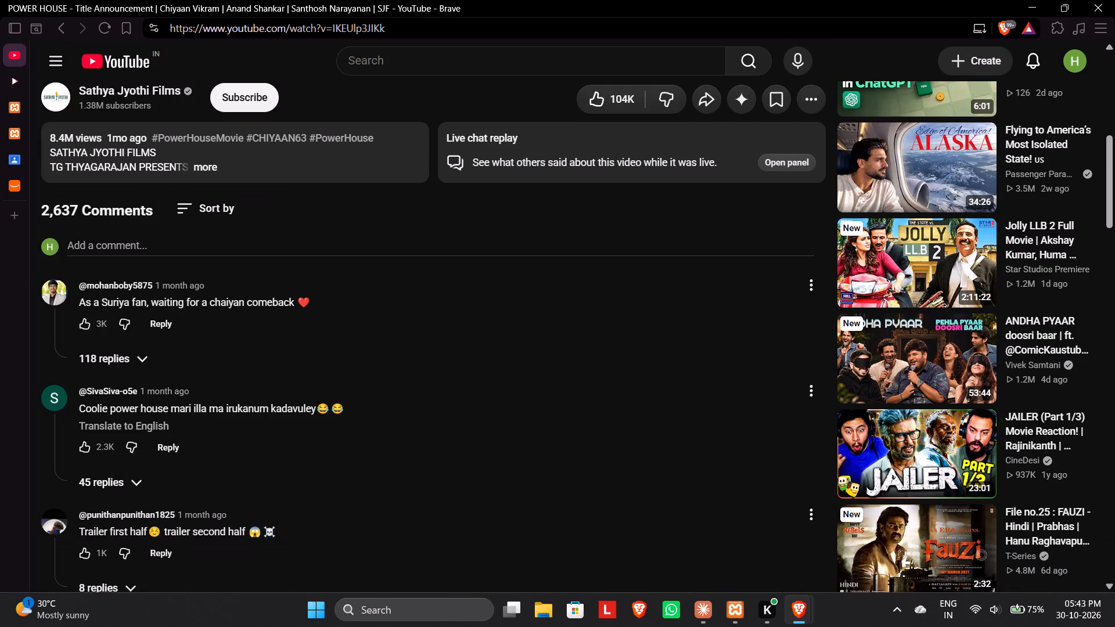
pyautogui.scroll(6, 280, 408)
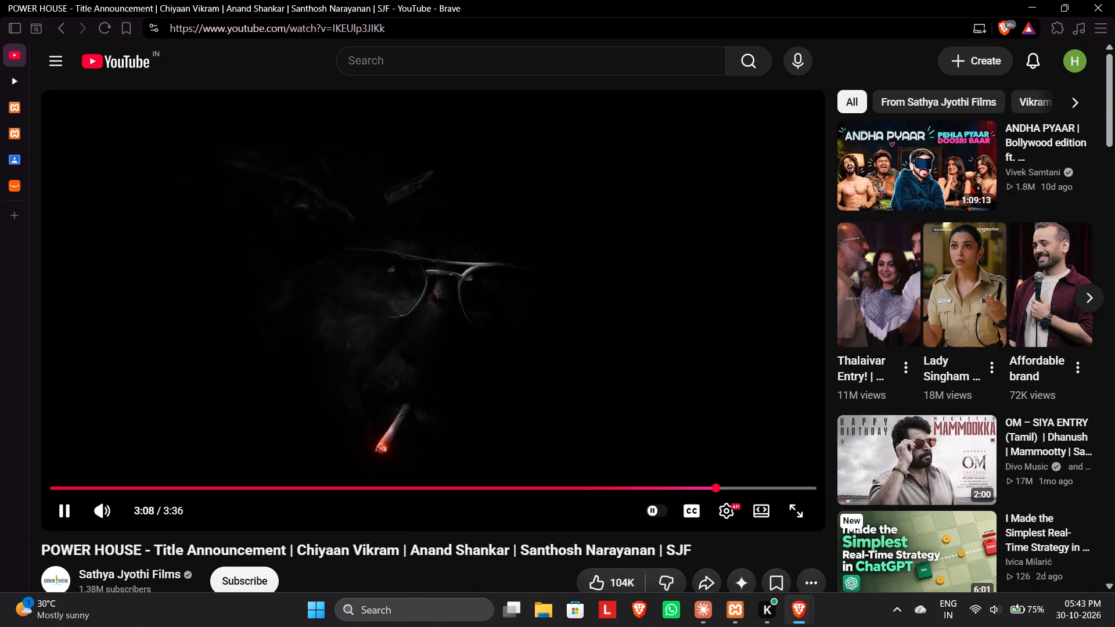
# Skip the video ahead to about 3:19.
pyautogui.click(756, 486)
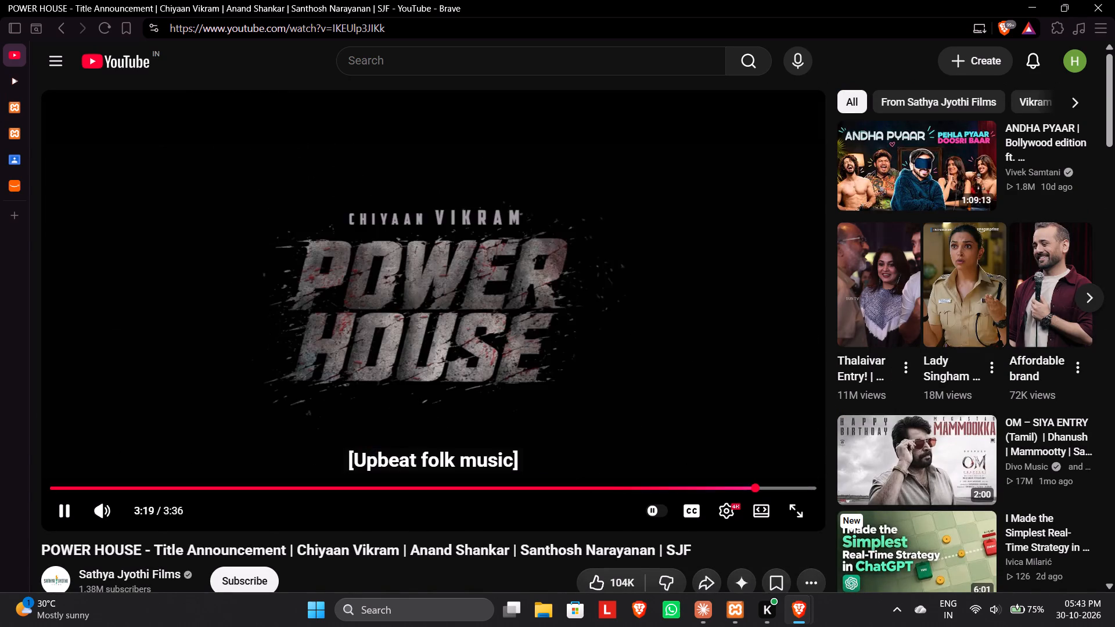
# Play the video from the 0:20 timestamp linked in a viewer's comment.
pyautogui.scroll(-5, 331, 393)
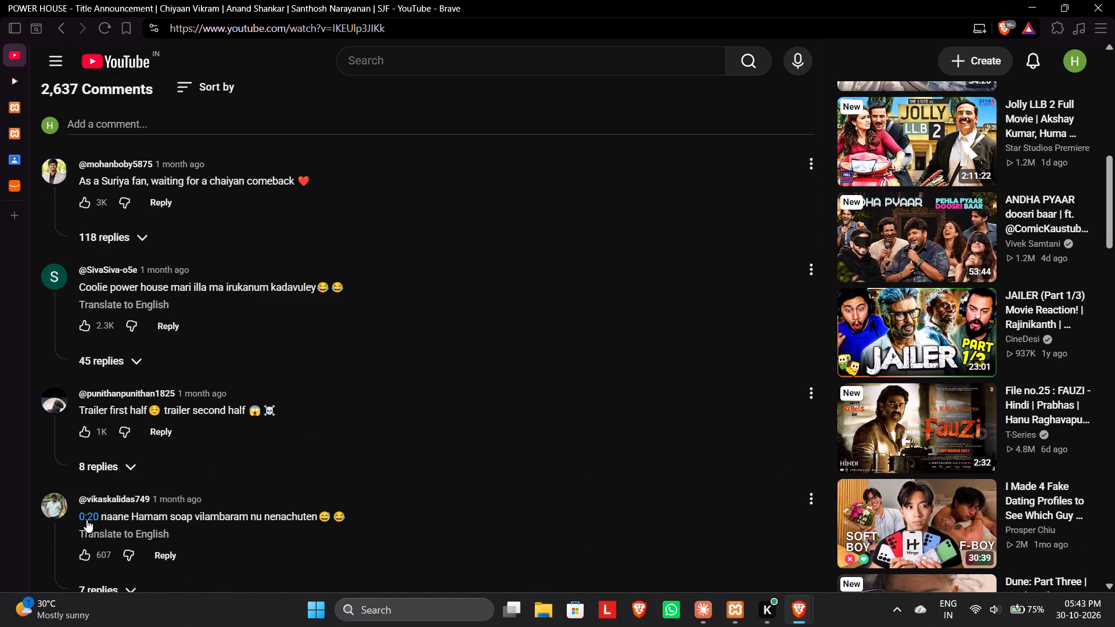
pyautogui.click(86, 520)
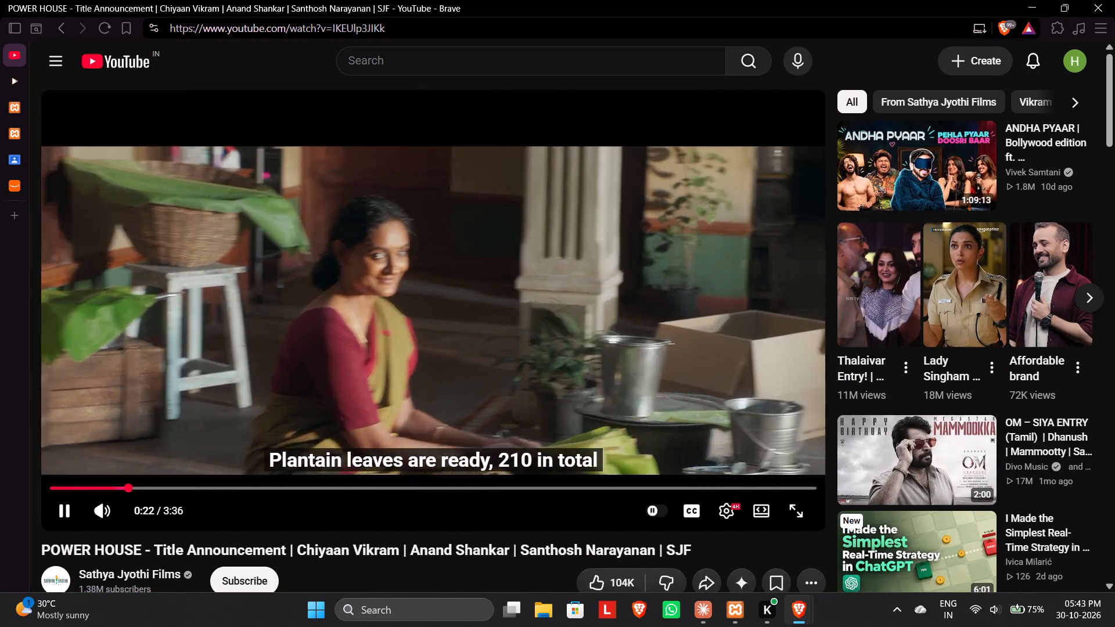
# Expand the replies to the comment with the 0:20 timestamp and read through them.
pyautogui.scroll(-6, 147, 412)
pyautogui.click(109, 469)
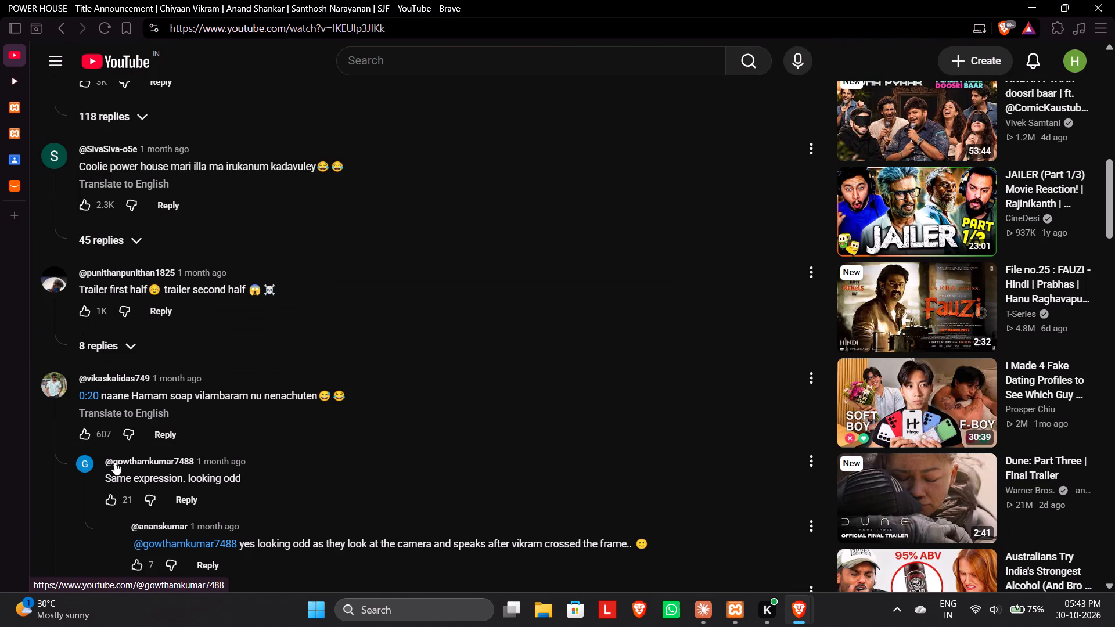
pyautogui.scroll(-2, 120, 456)
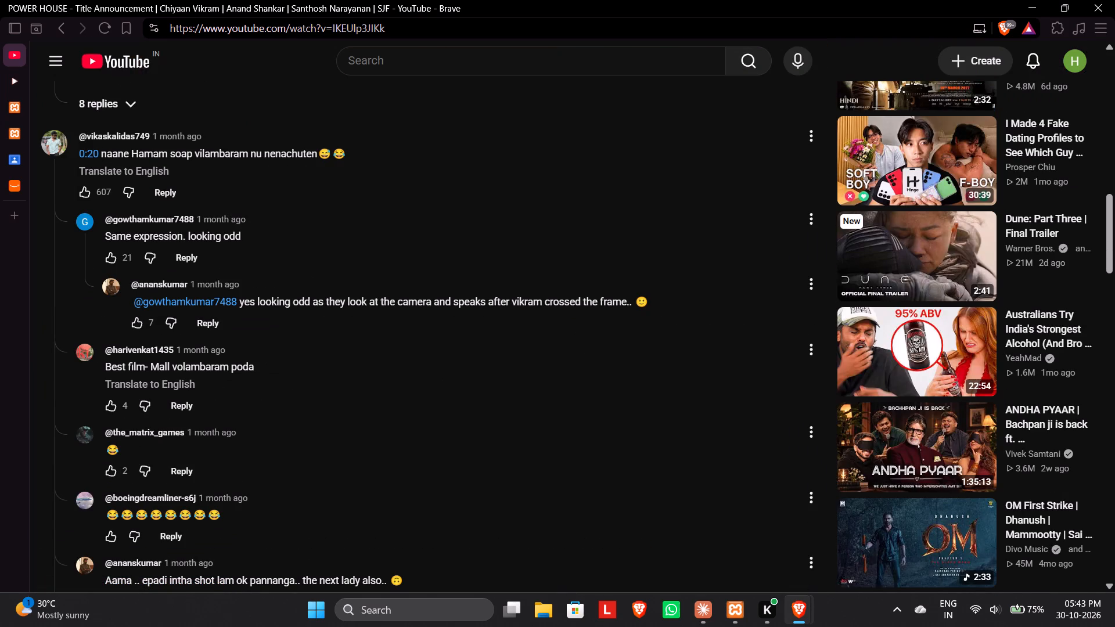
pyautogui.scroll(-3, 110, 327)
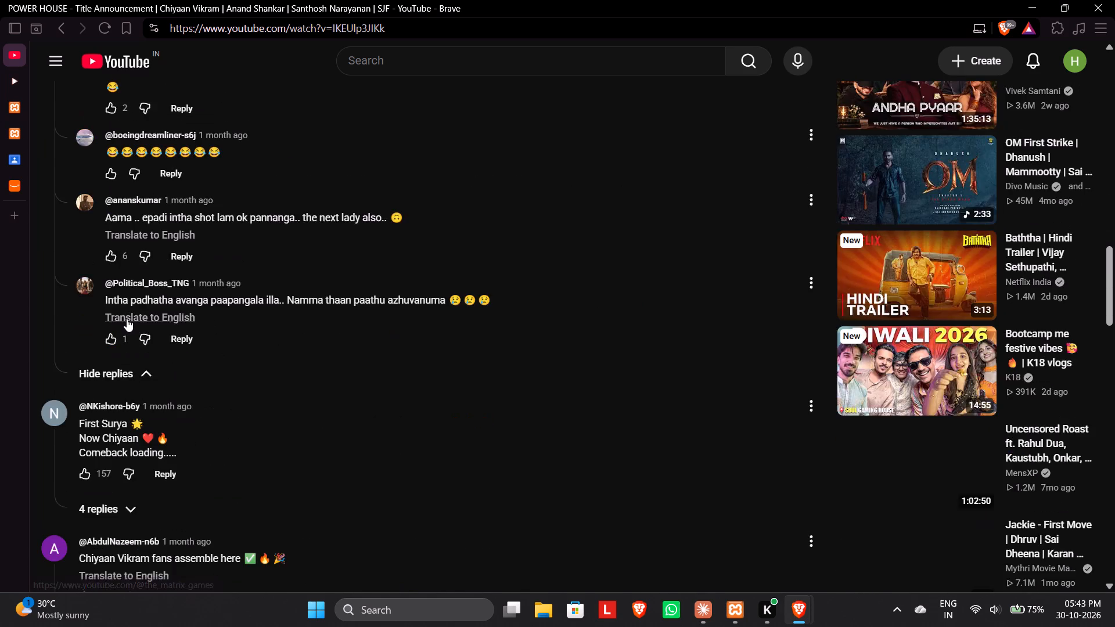
pyautogui.scroll(-1, 127, 319)
pyautogui.scroll(16, 135, 390)
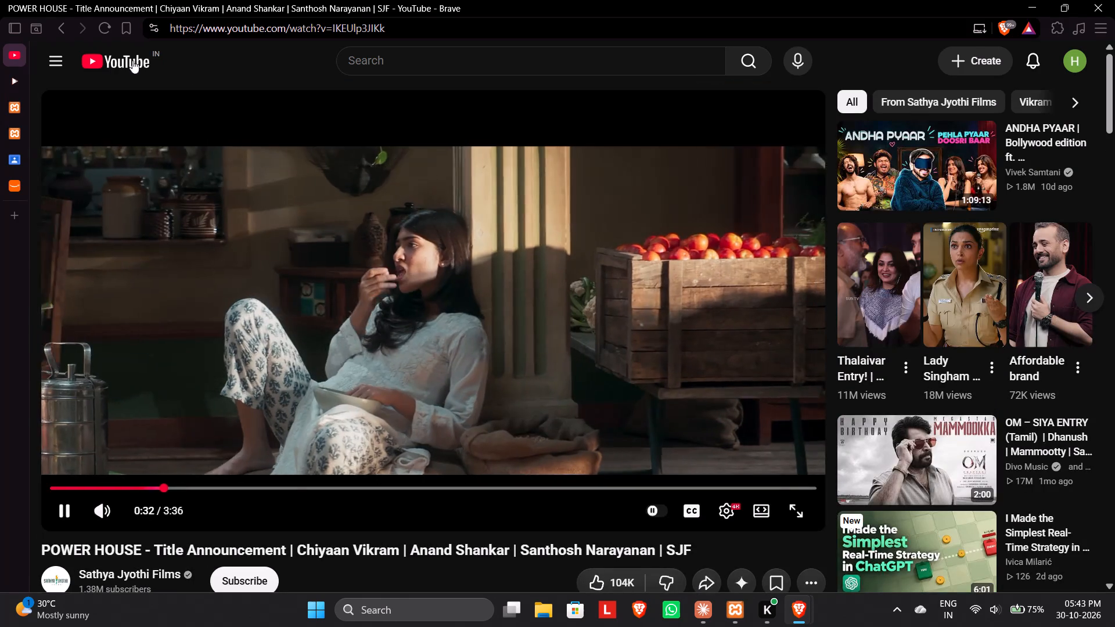
# Return to the YouTube home page and browse the recommended videos, Shorts and posts.
pyautogui.click(134, 57)
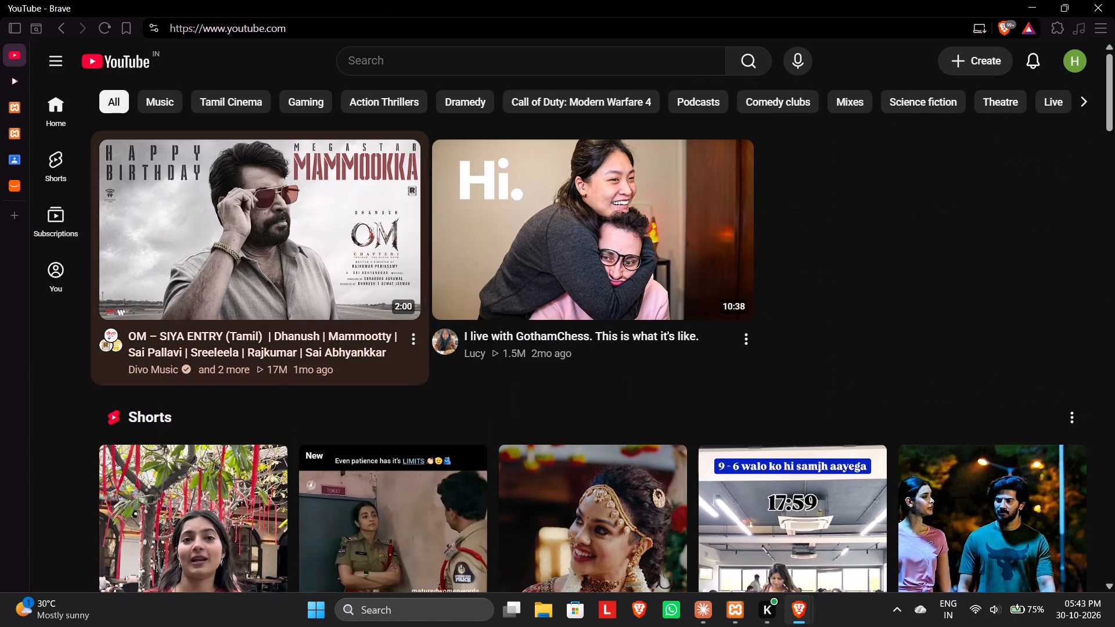
pyautogui.scroll(-2, 162, 413)
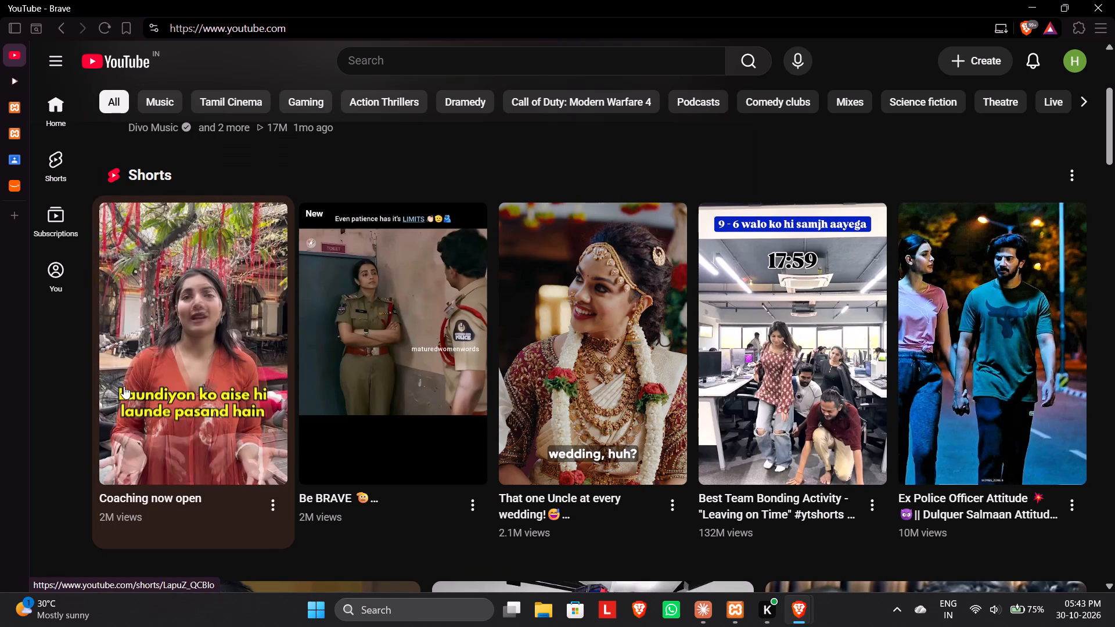
pyautogui.scroll(-2, 69, 395)
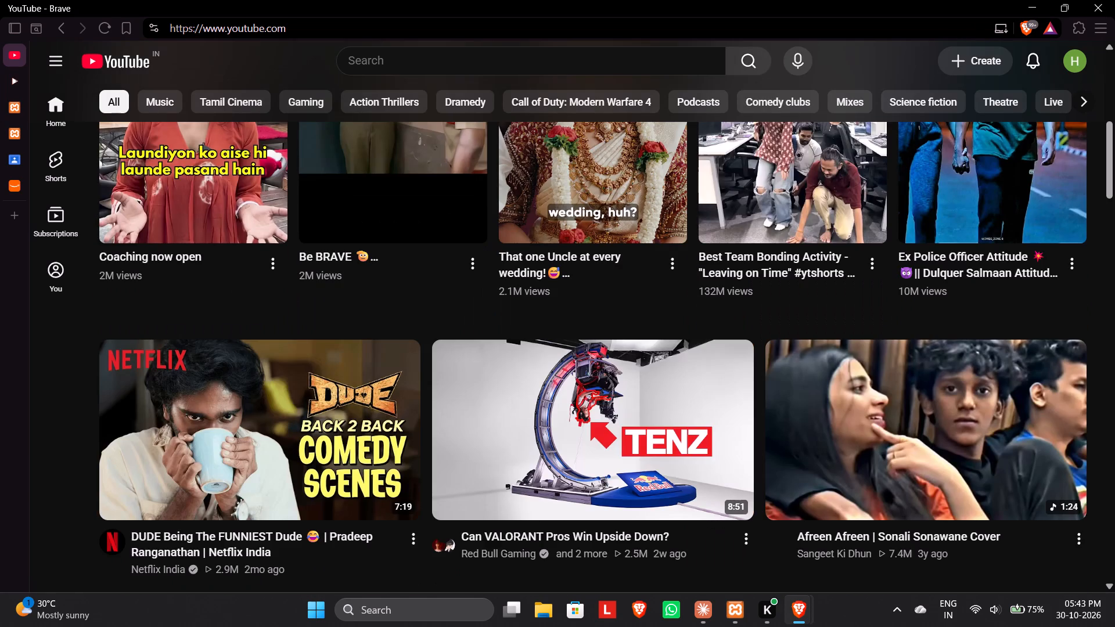
pyautogui.scroll(-2, 69, 395)
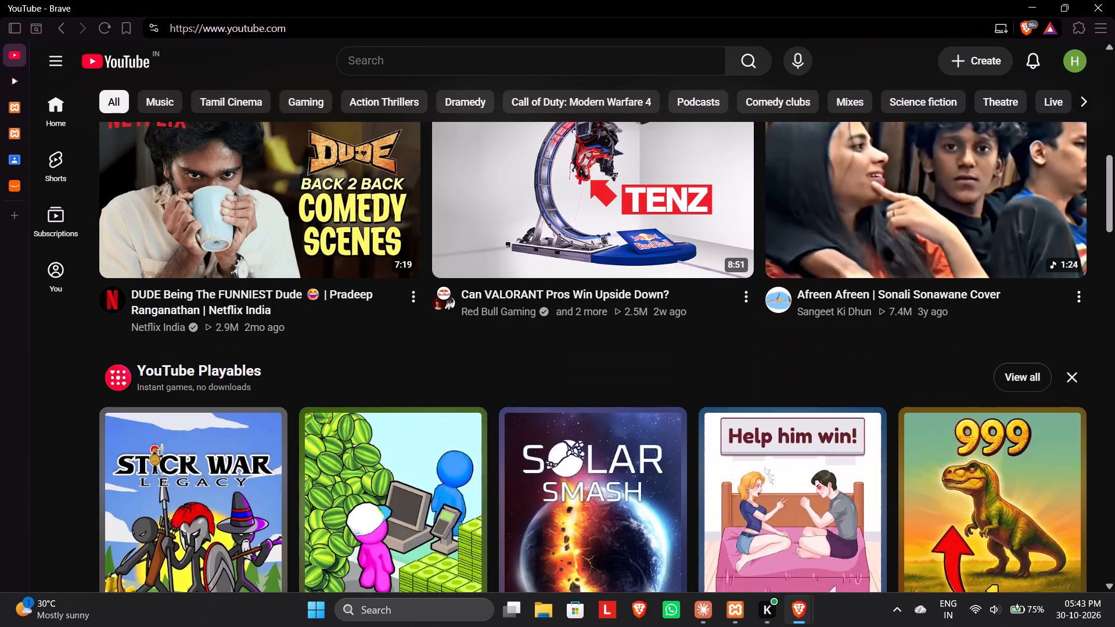
pyautogui.scroll(-4, 70, 394)
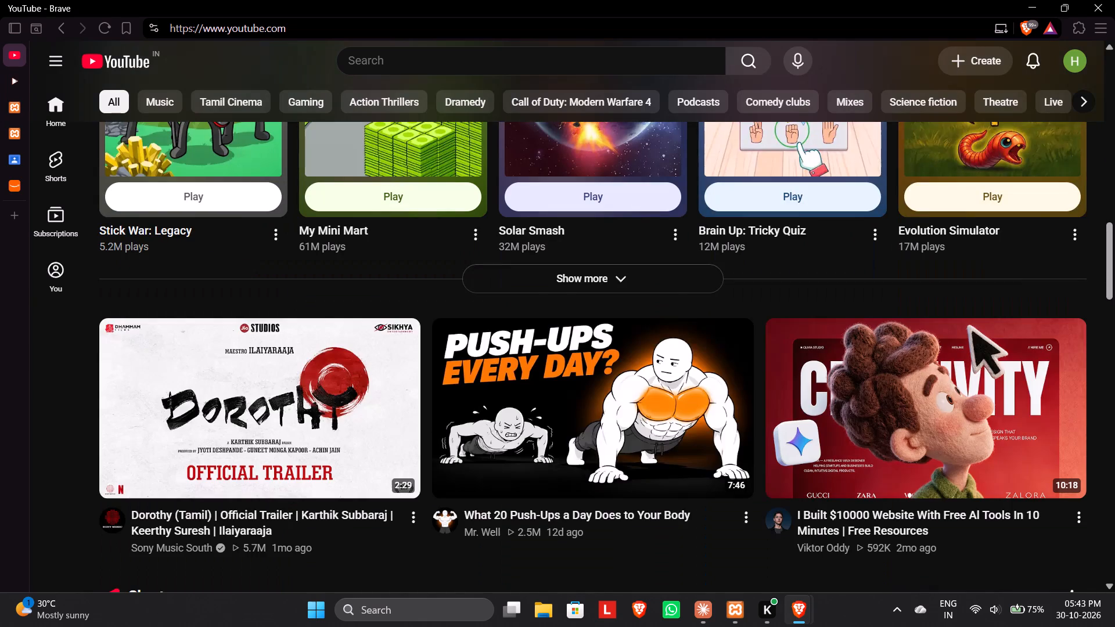
pyautogui.scroll(-3, 70, 392)
pyautogui.scroll(1, 70, 392)
pyautogui.scroll(-4, 70, 392)
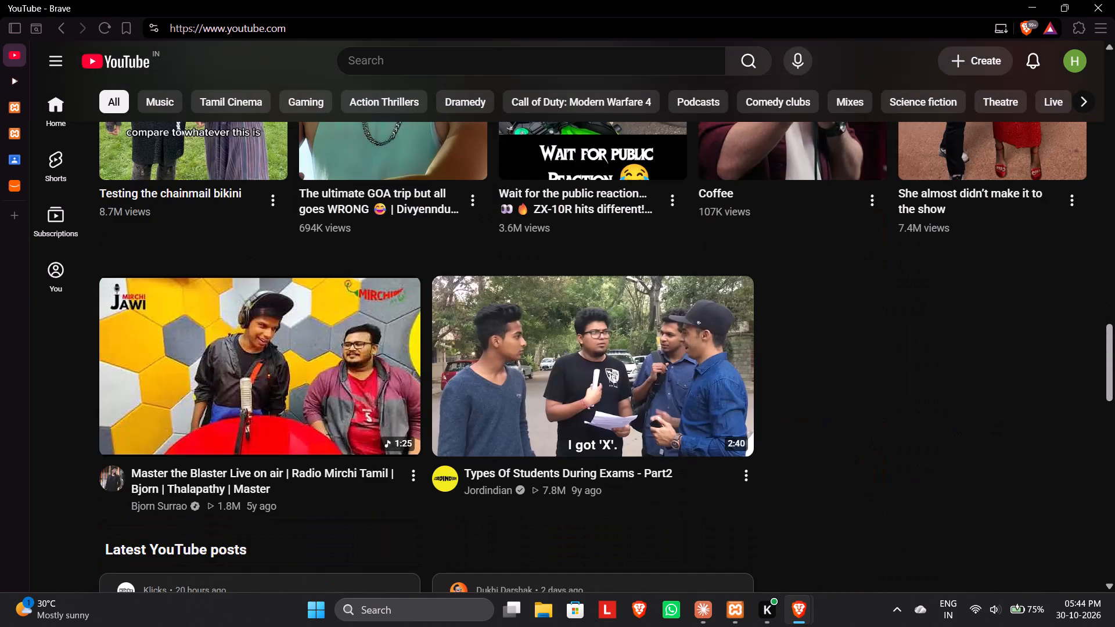
pyautogui.scroll(-2, 70, 392)
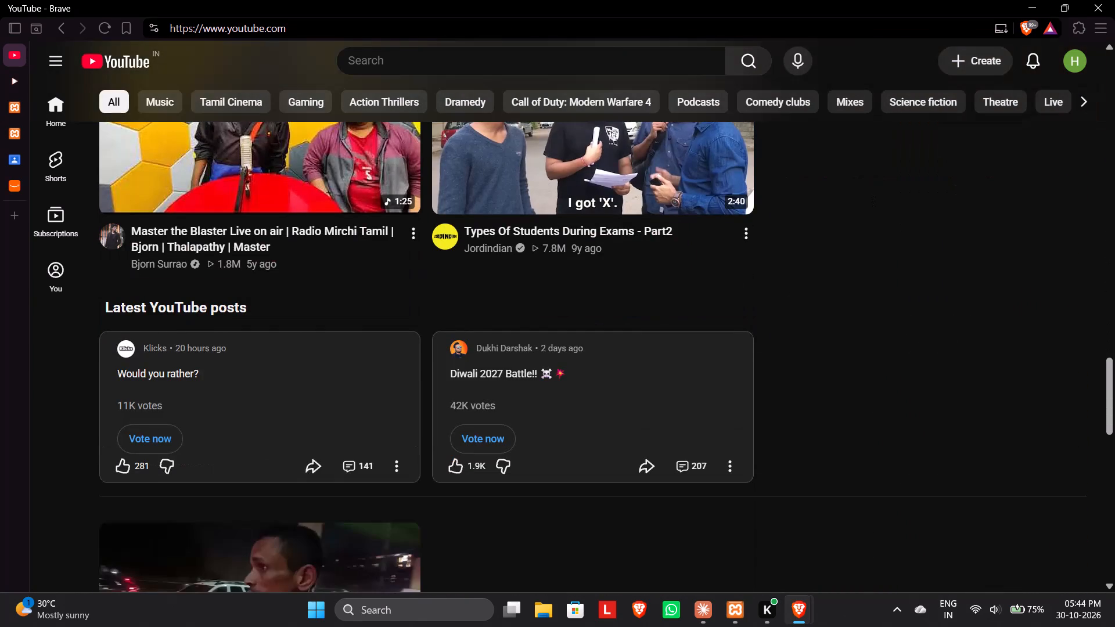
pyautogui.scroll(-4, 70, 392)
pyautogui.scroll(1, 70, 392)
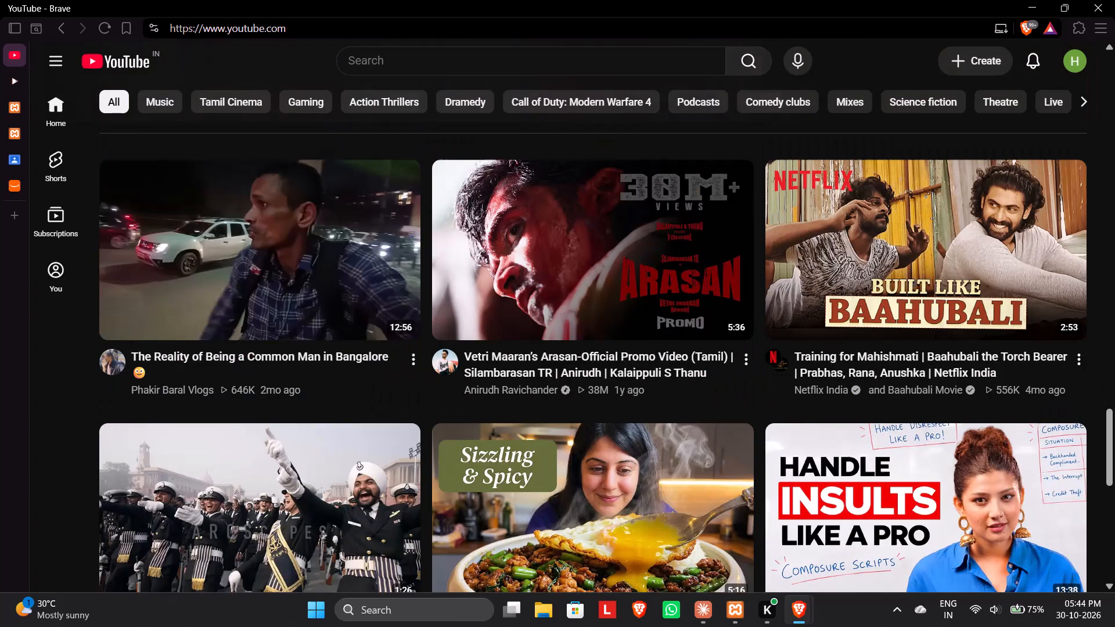
pyautogui.scroll(-1, 70, 392)
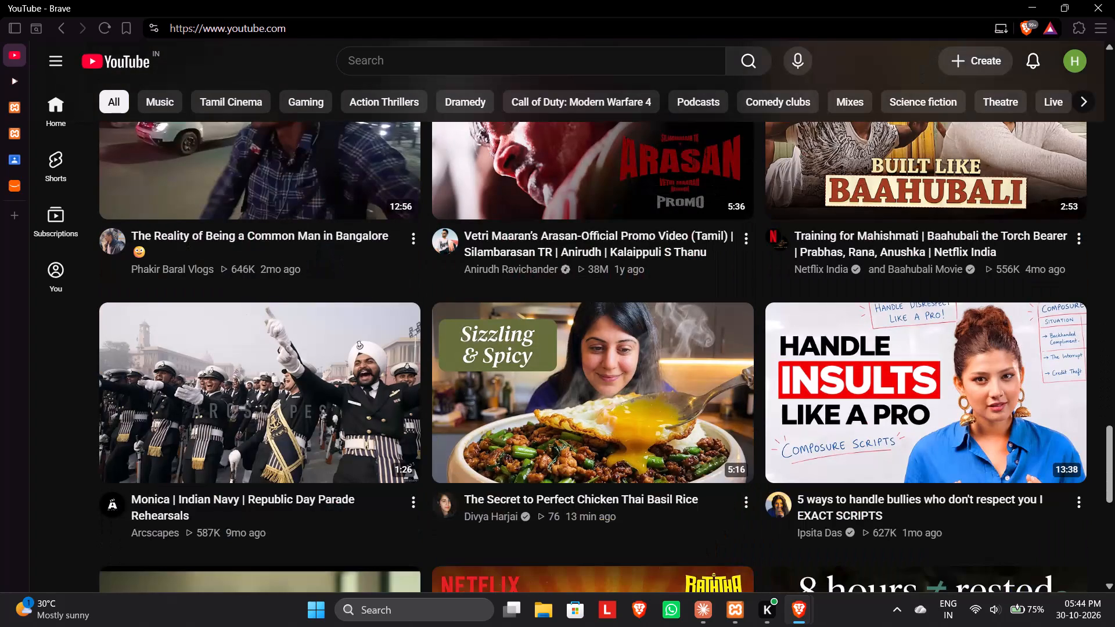
pyautogui.scroll(-1, 70, 392)
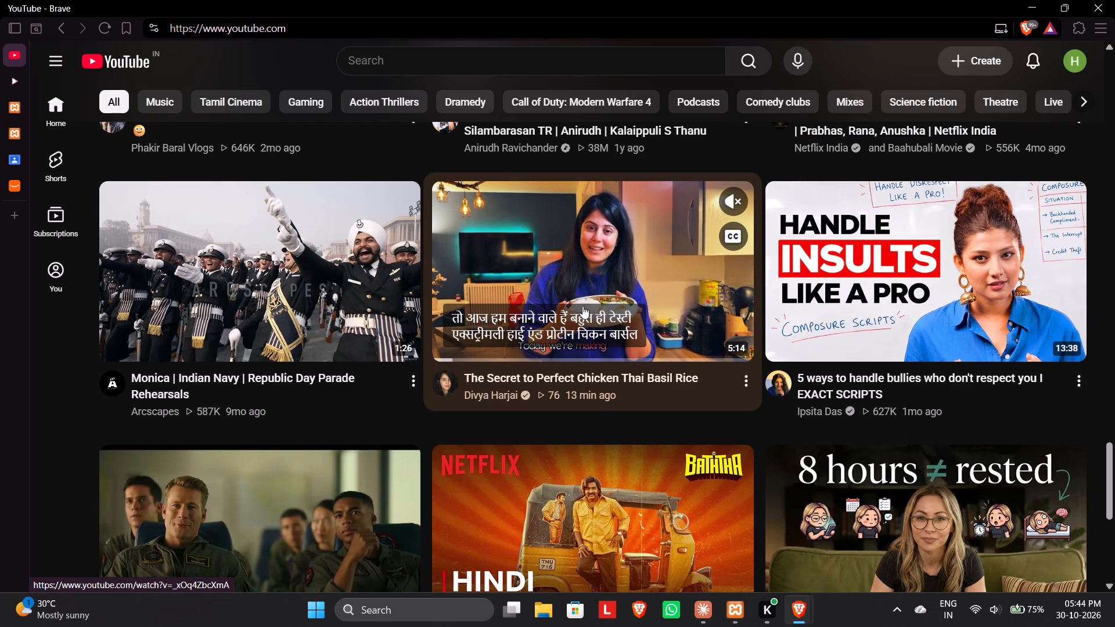
# Open the list of videos on the channel that published "The Secret to Perfect Chicken Thai Basil Rice".
pyautogui.click(505, 391)
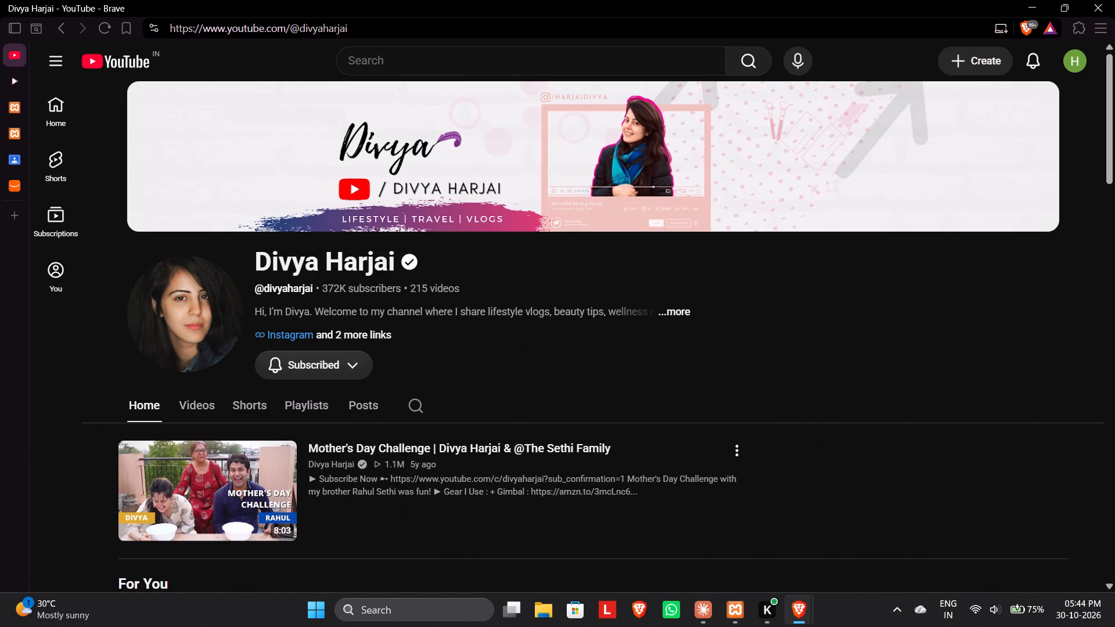
pyautogui.click(192, 402)
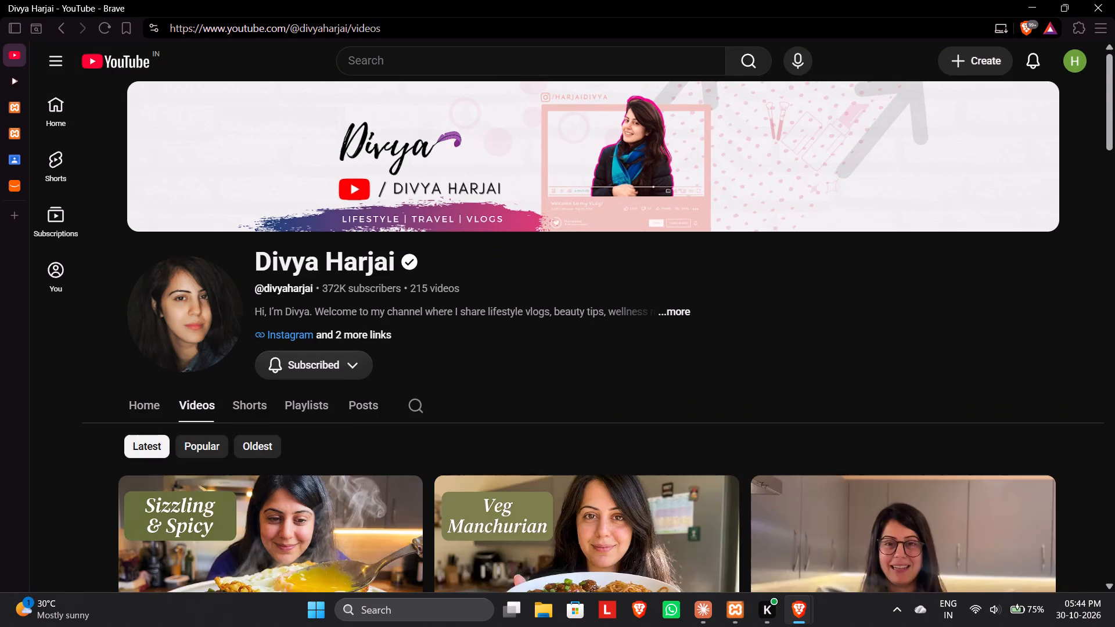
# Look through the channel's latest videos, from the newest recipes to the older uploads.
pyautogui.scroll(-4, 83, 330)
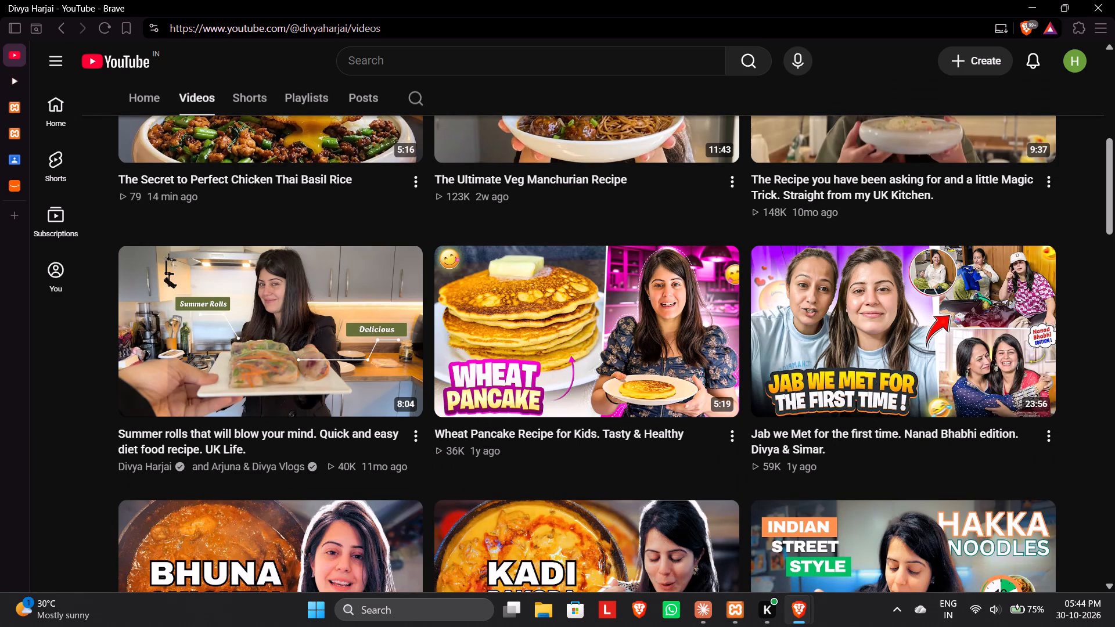
pyautogui.scroll(1, 80, 384)
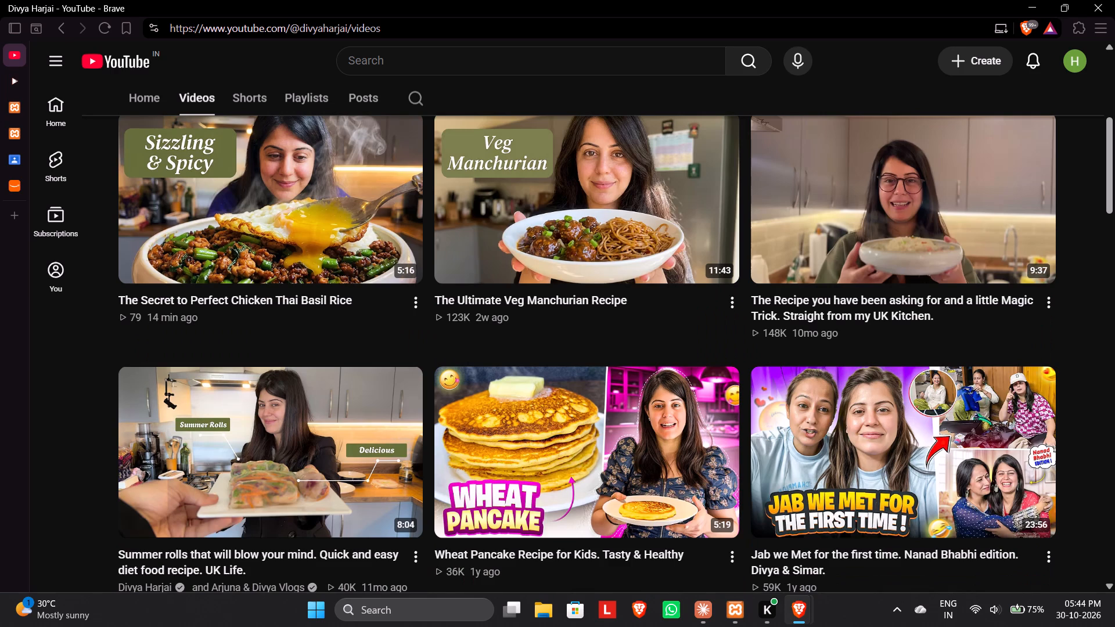
pyautogui.scroll(-1, 80, 384)
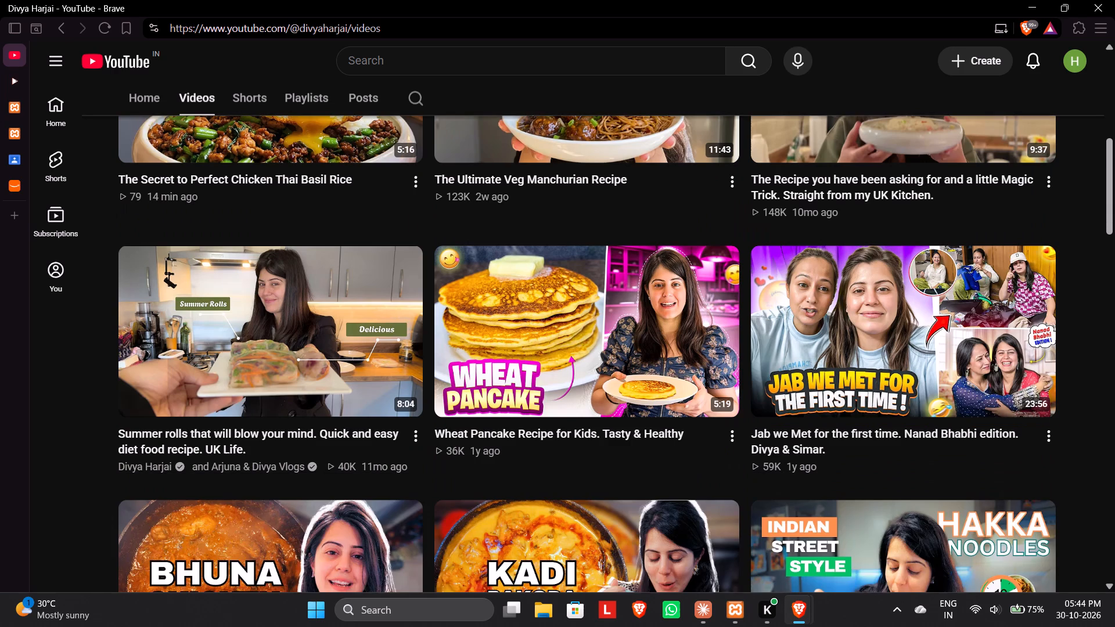
pyautogui.scroll(-2, 80, 384)
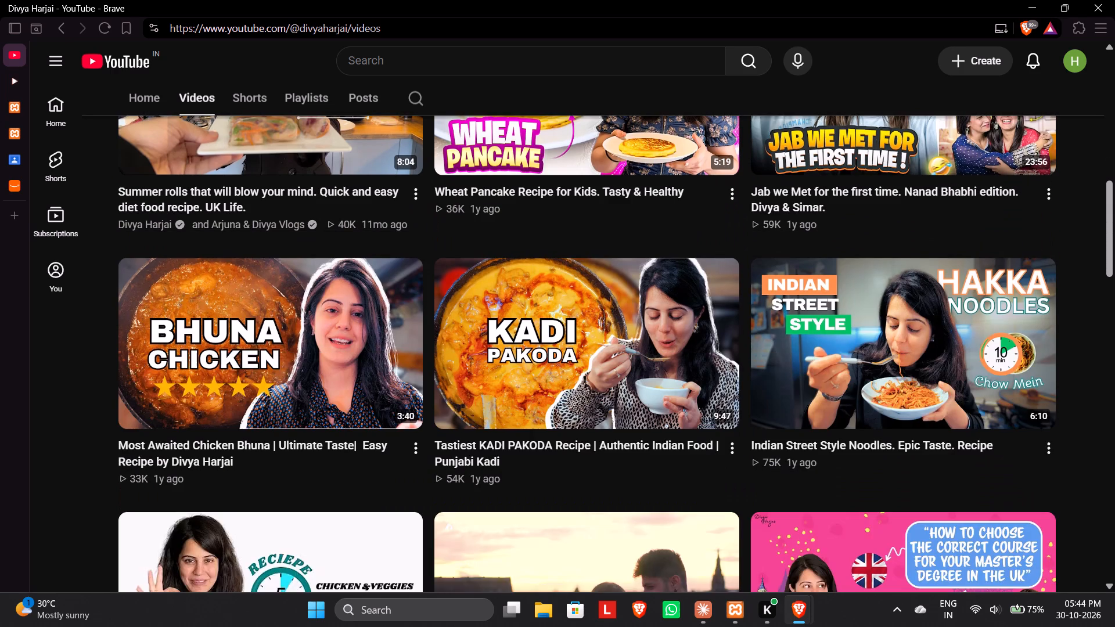
pyautogui.scroll(-2, 80, 384)
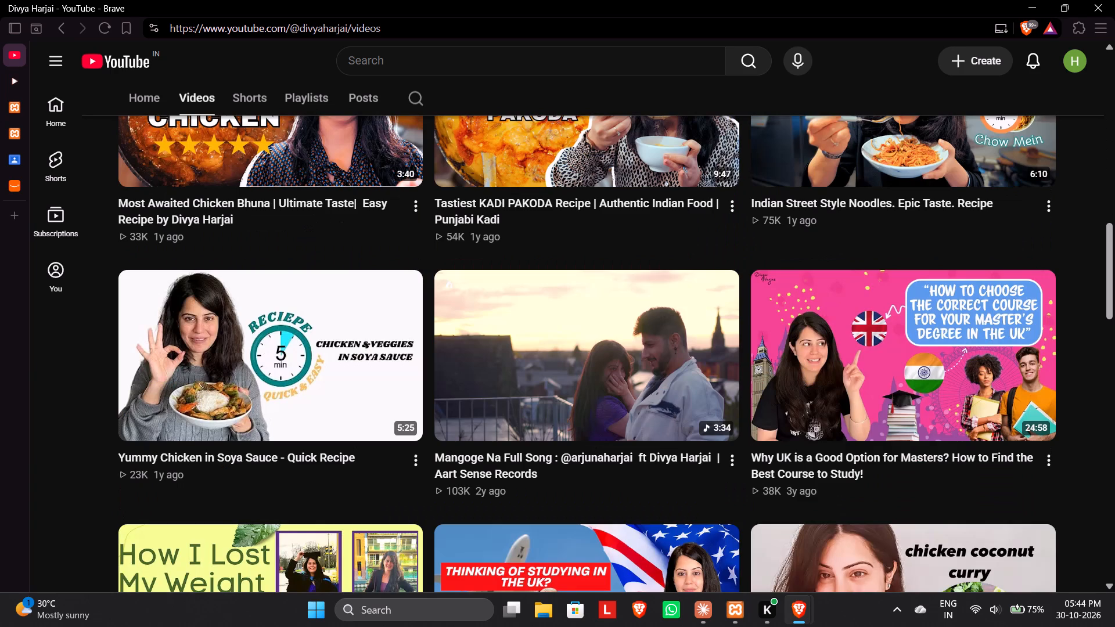
pyautogui.scroll(6, 80, 384)
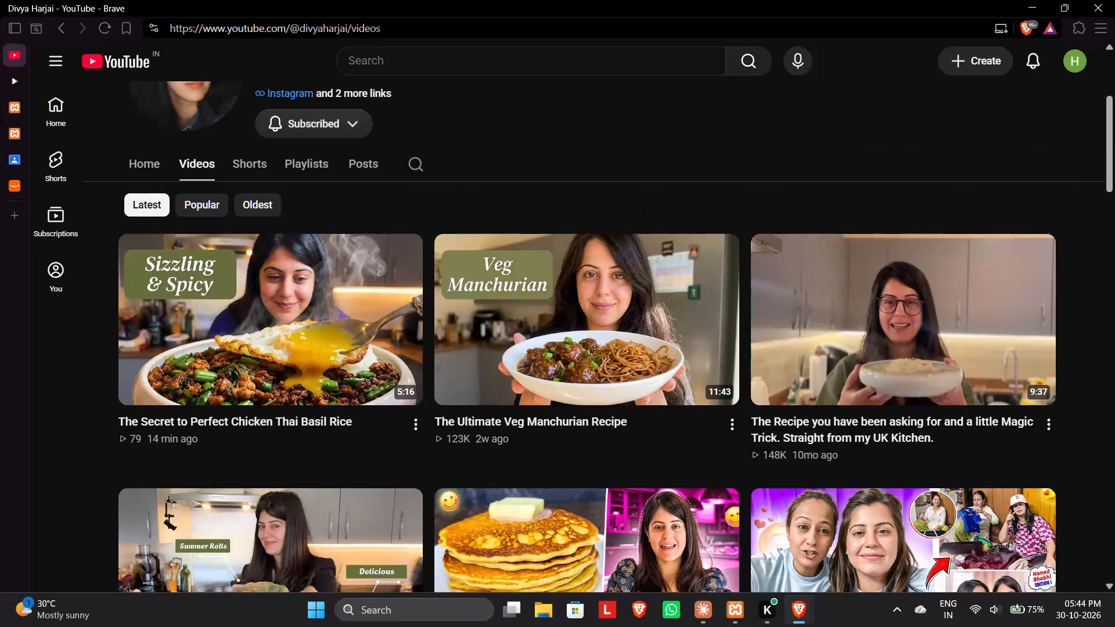
pyautogui.scroll(-1, 80, 384)
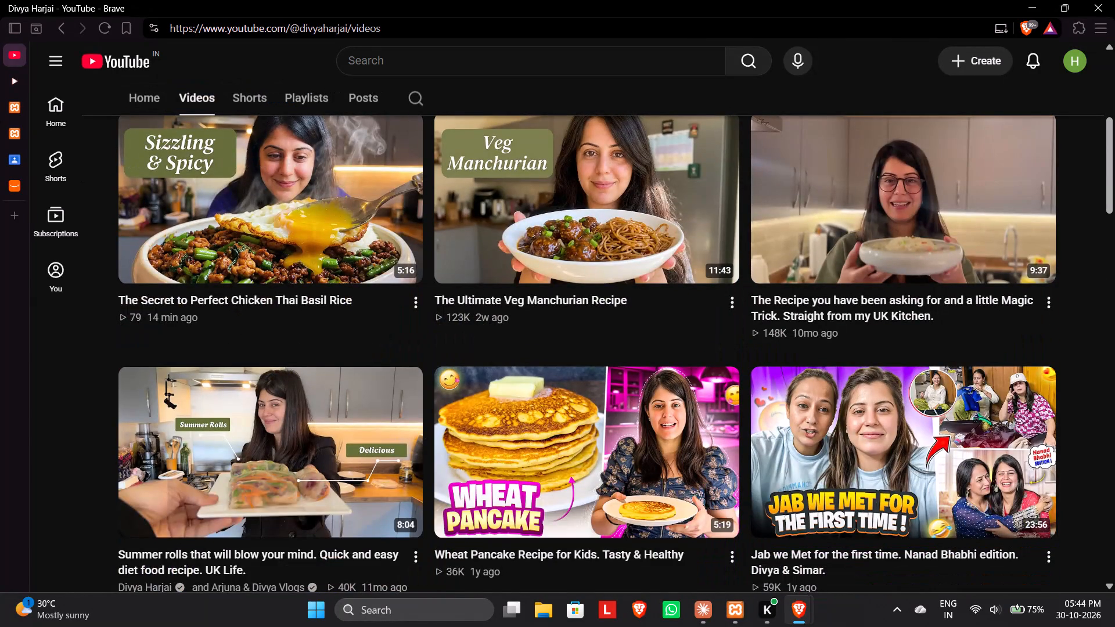
pyautogui.scroll(-1, 70, 378)
# Go back from the channel to the YouTube home feed and browse further down the recommendations.
pyautogui.click(64, 34)
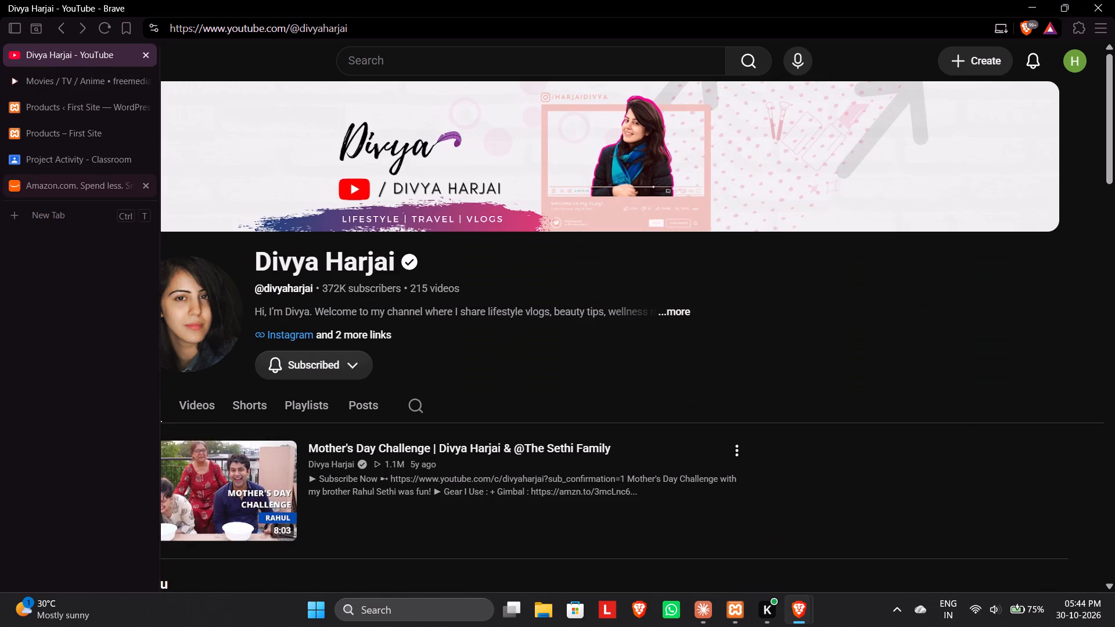
pyautogui.click(34, 109)
pyautogui.scroll(-7, 45, 424)
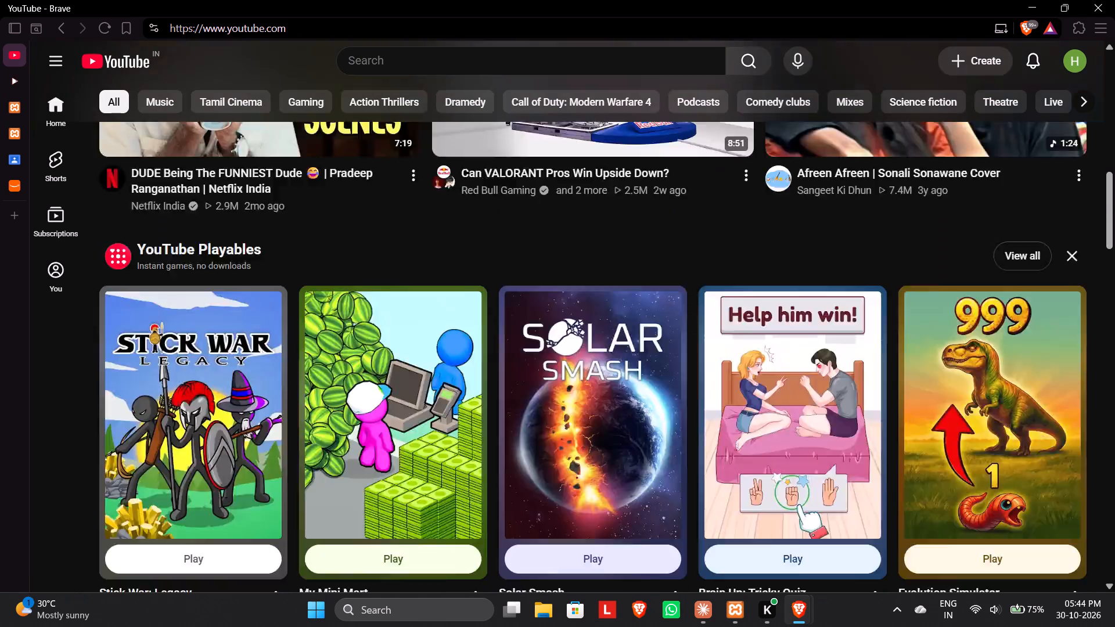
pyautogui.scroll(-18, 47, 424)
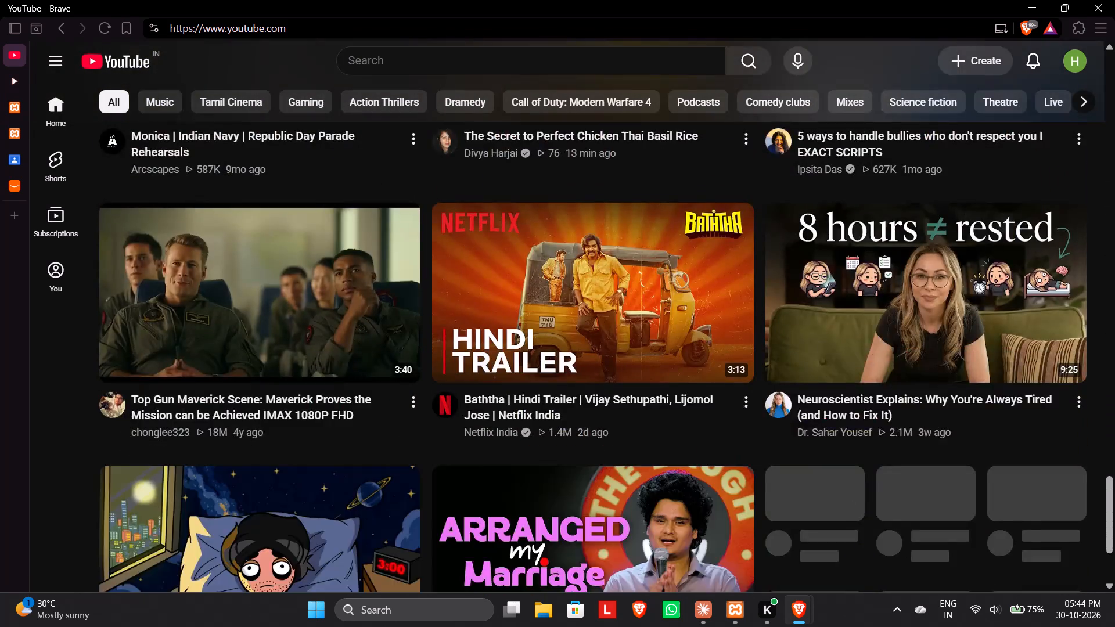
pyautogui.scroll(-2, 80, 390)
pyautogui.scroll(2, 80, 393)
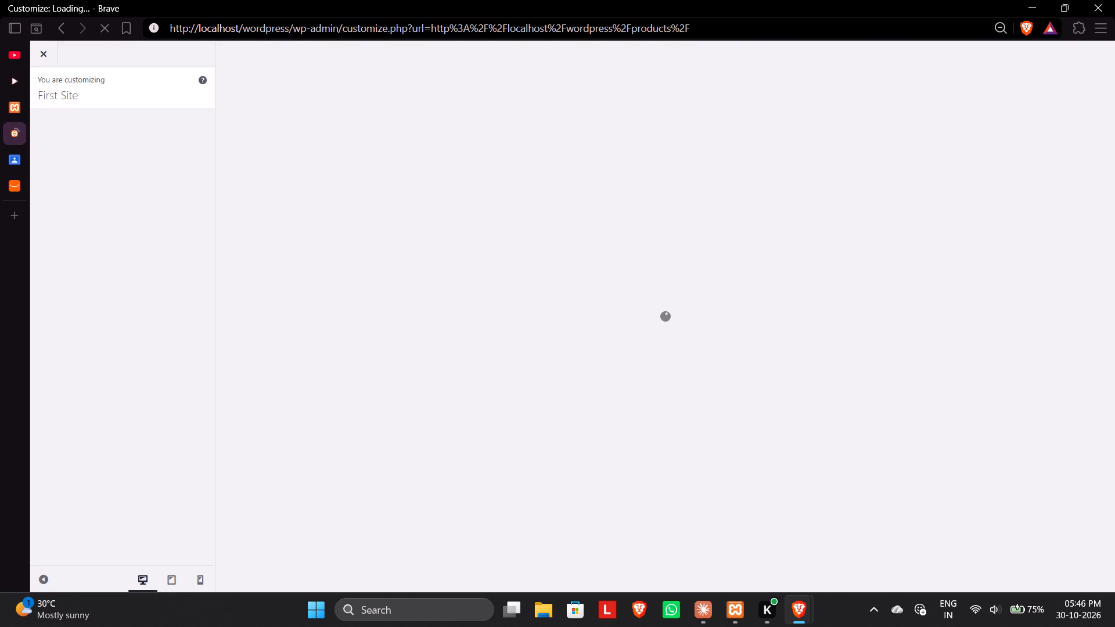
# Switch to the YouTube tab and search for "e-commerce wordpress".
pyautogui.click(45, 45)
pyautogui.click(418, 70)
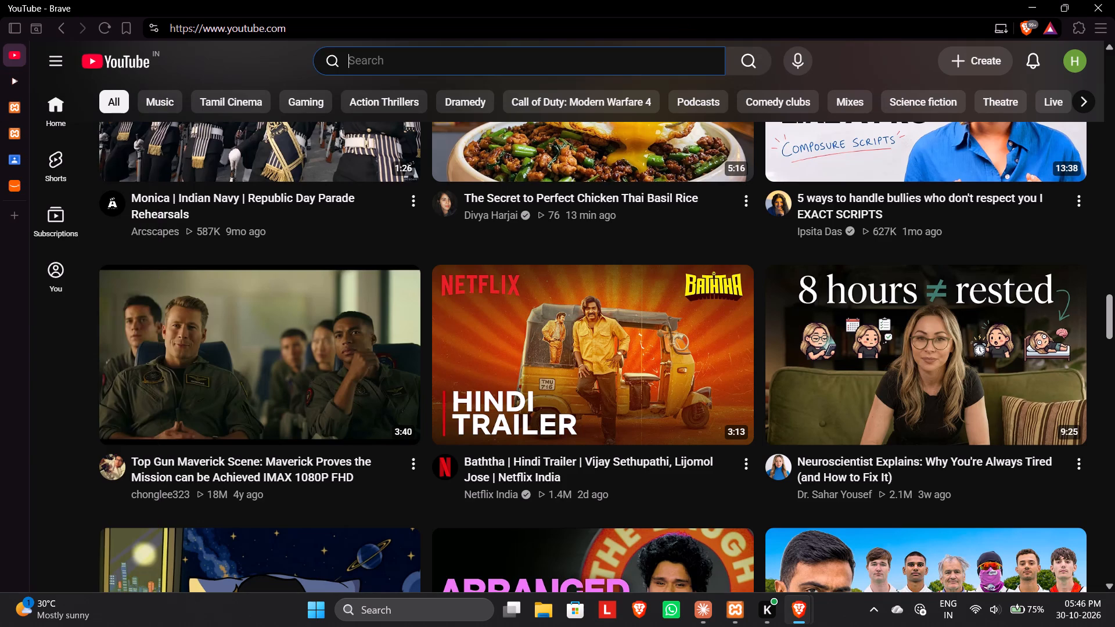
pyautogui.click(265, 56)
pyautogui.scroll(8, 253, 153)
pyautogui.click(444, 71)
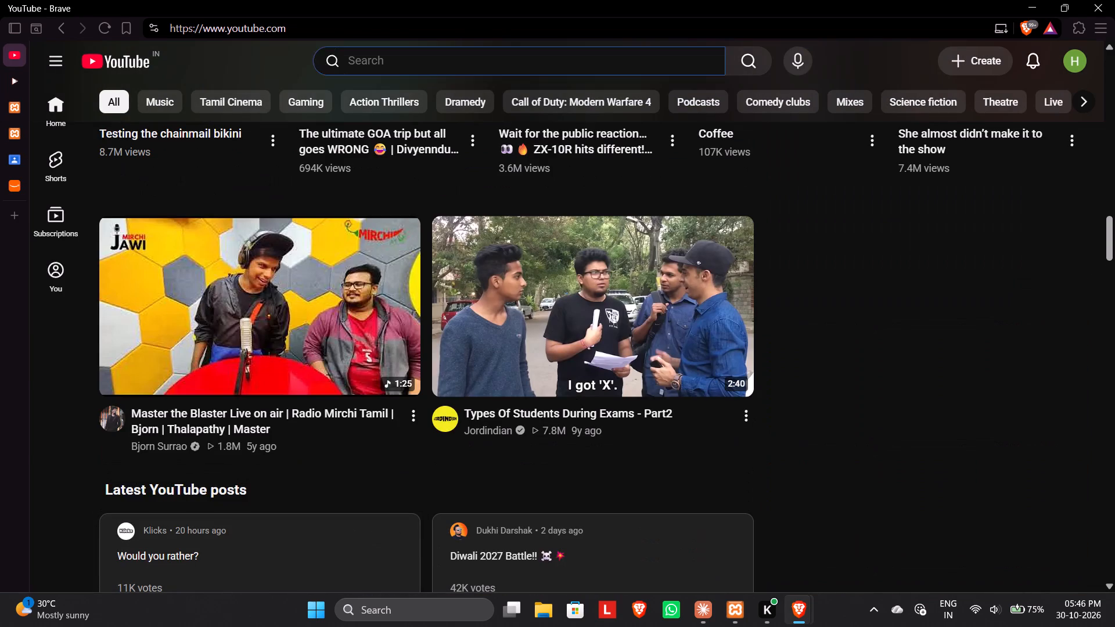
pyautogui.write('ec')
pyautogui.press('BackSpace')
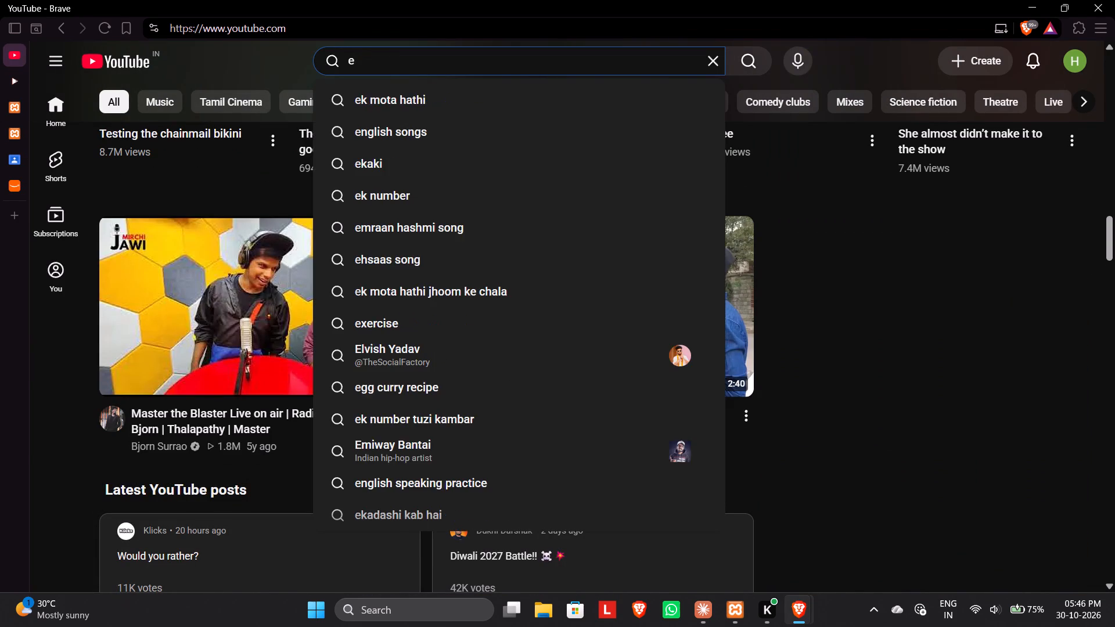
pyautogui.write('-c')
pyautogui.write('ommerce web')
pyautogui.press('BackSpace')
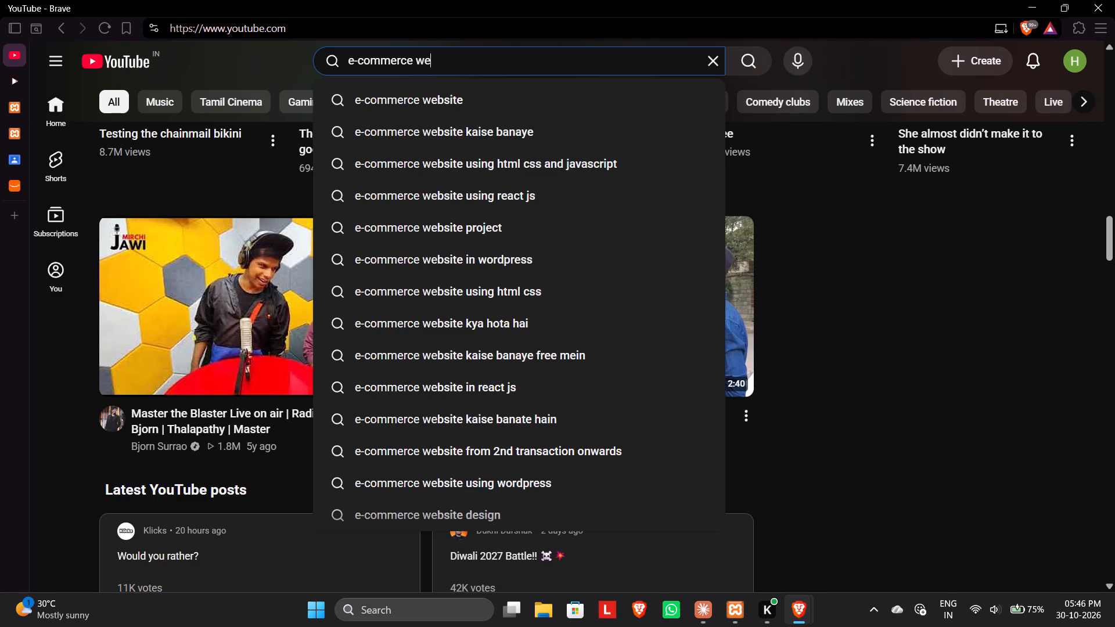
pyautogui.press('BackSpace')
pyautogui.press('BackSpace')
pyautogui.write('wordpress')
pyautogui.press('Return')
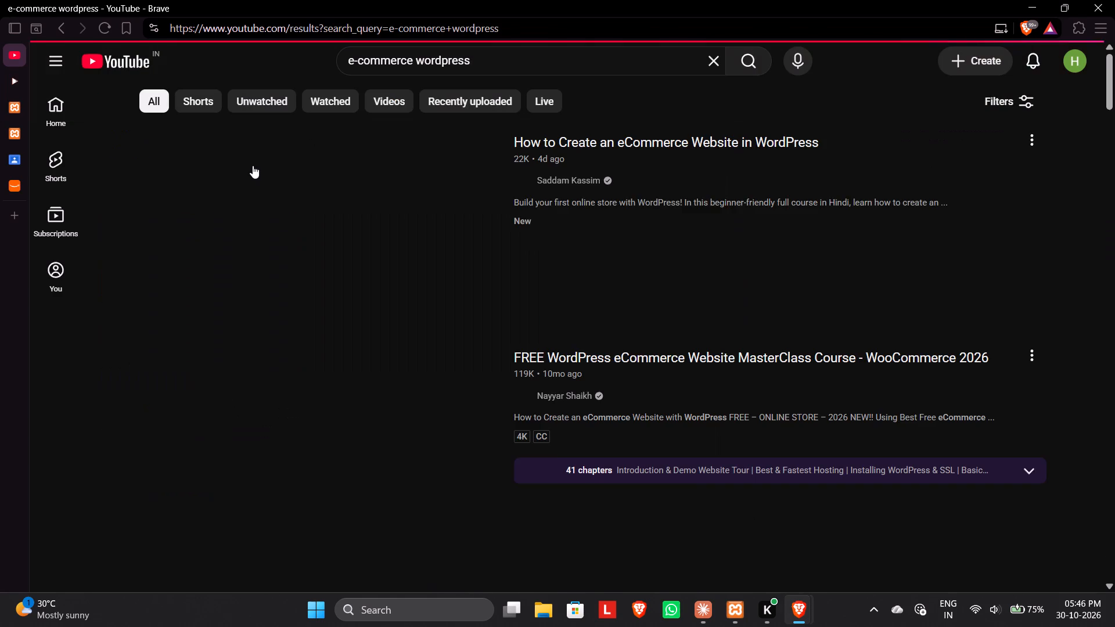
# Open the video "Create FREE eCommerce Website IN JUST 1 HOUR with WordPress, WooCommerce & Blocksy 2026" from the results.
pyautogui.scroll(-3, 154, 361)
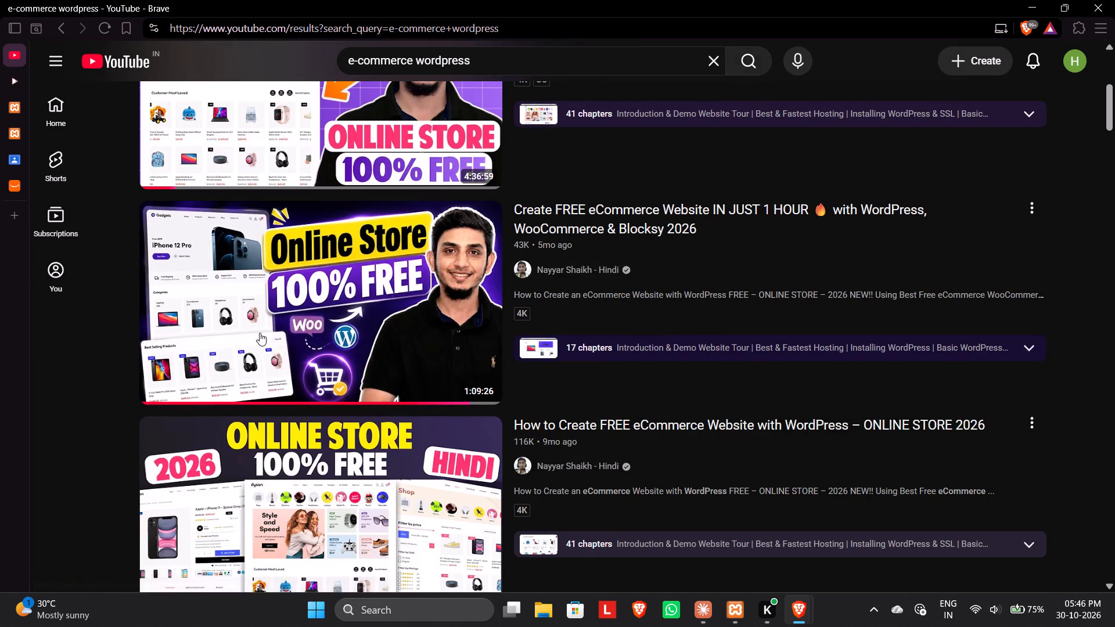
pyautogui.click(333, 334)
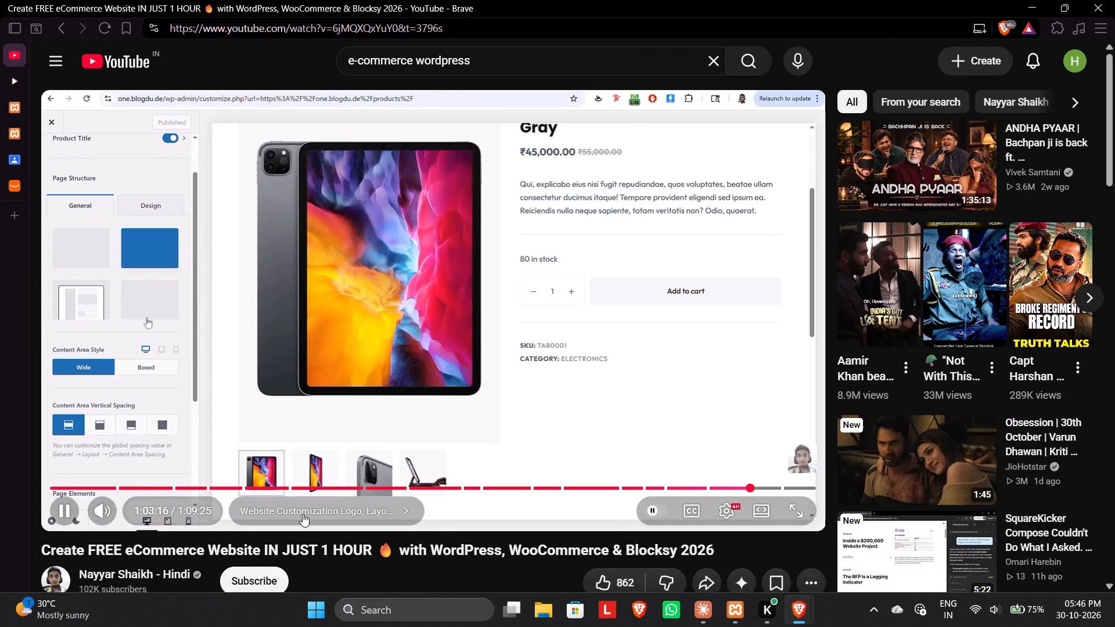
# Look through the tutorial video's chapter list around the shop page and website customization sections, and pause playback.
pyautogui.doubleClick(312, 511)
pyautogui.scroll(-2, 1017, 447)
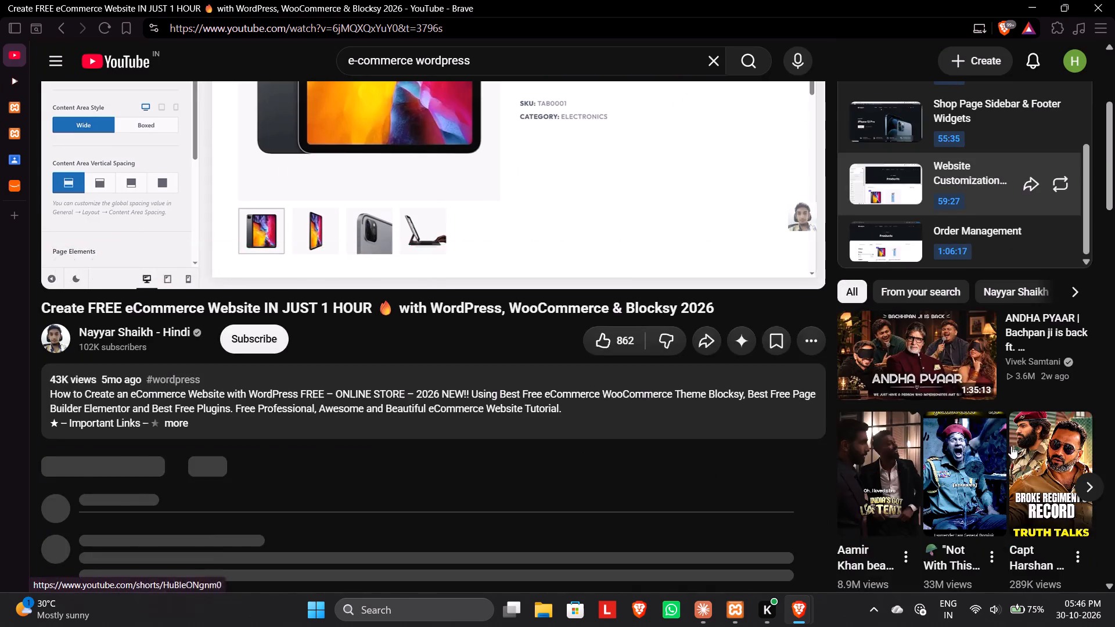
pyautogui.scroll(2, 998, 446)
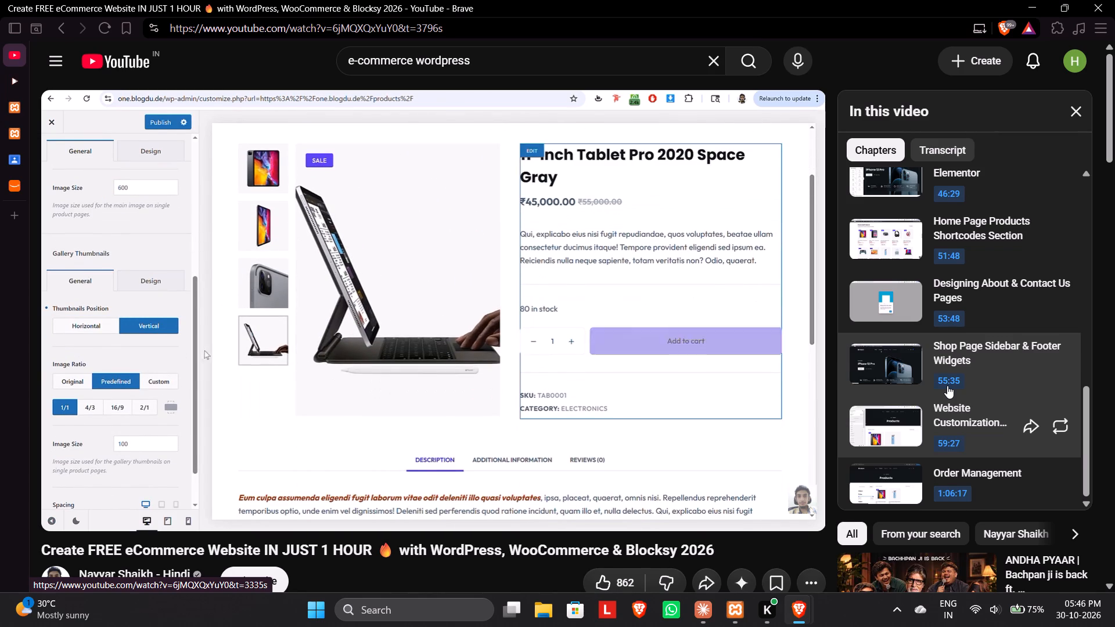
pyautogui.scroll(1, 947, 385)
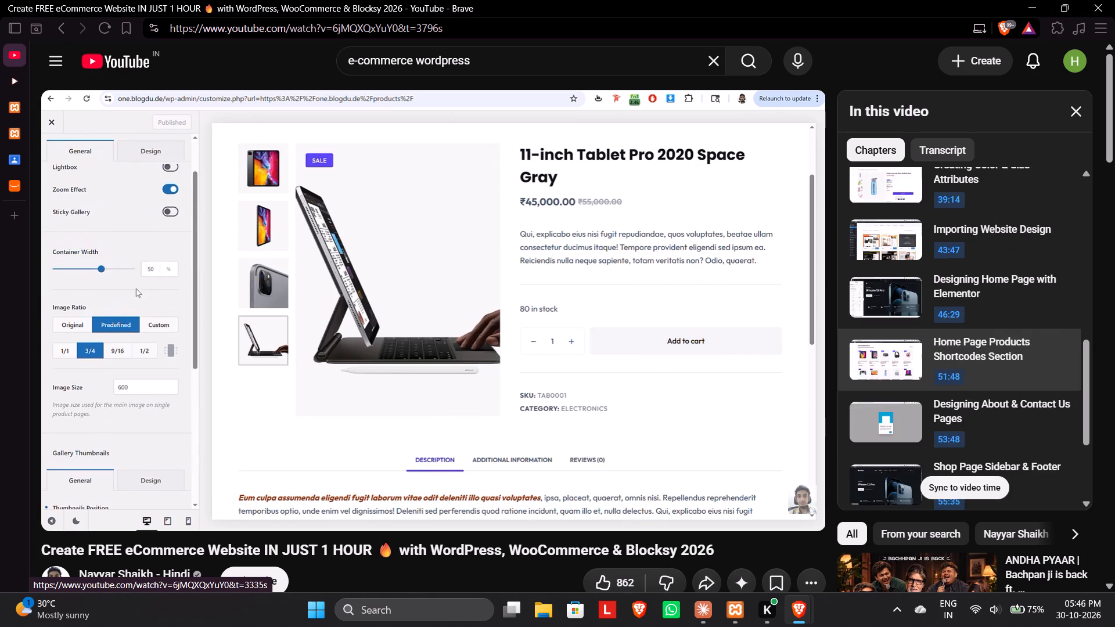
pyautogui.scroll(-1, 947, 385)
pyautogui.click(539, 326)
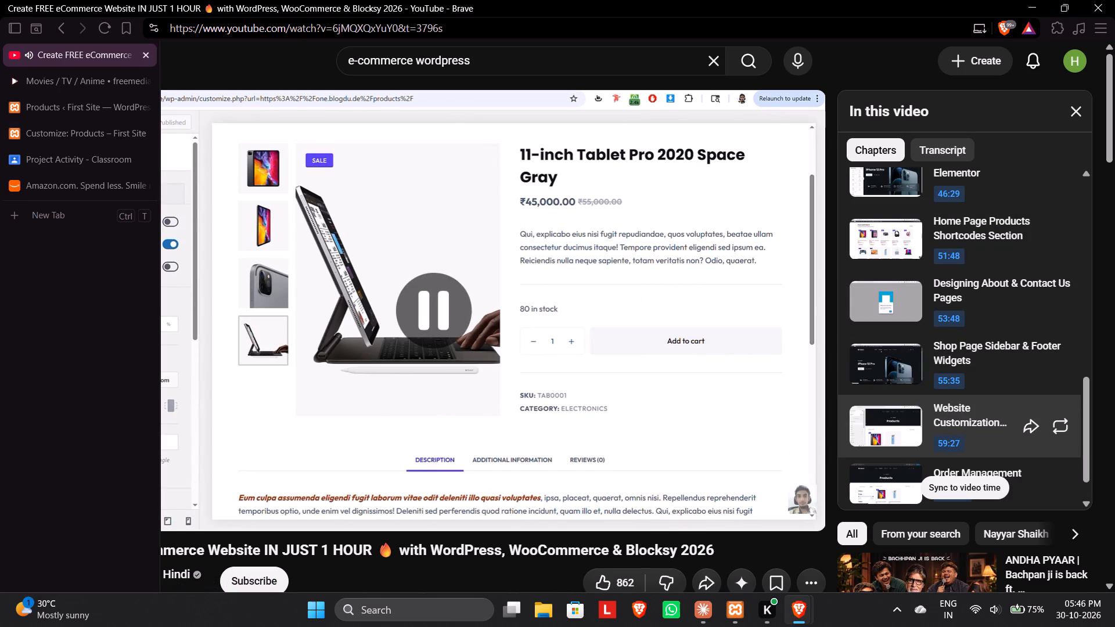
# Return to the Products page in the Customizer, try opening the Electronics category in the preview, and close the Customizer.
pyautogui.click(71, 103)
pyautogui.scroll(3, 337, 167)
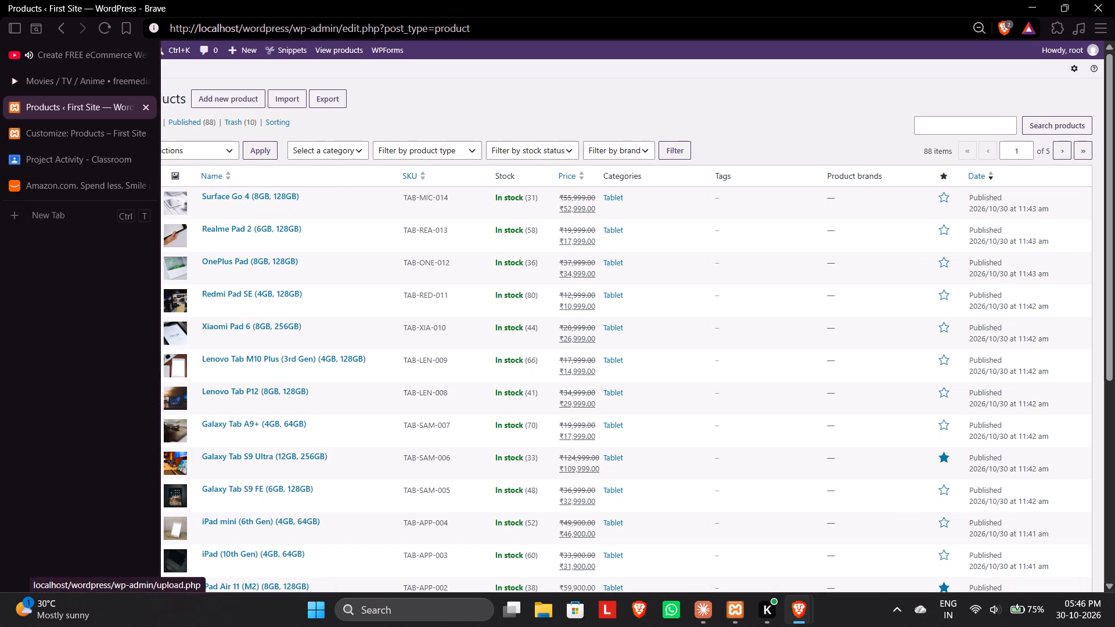
pyautogui.click(76, 141)
pyautogui.click(606, 355)
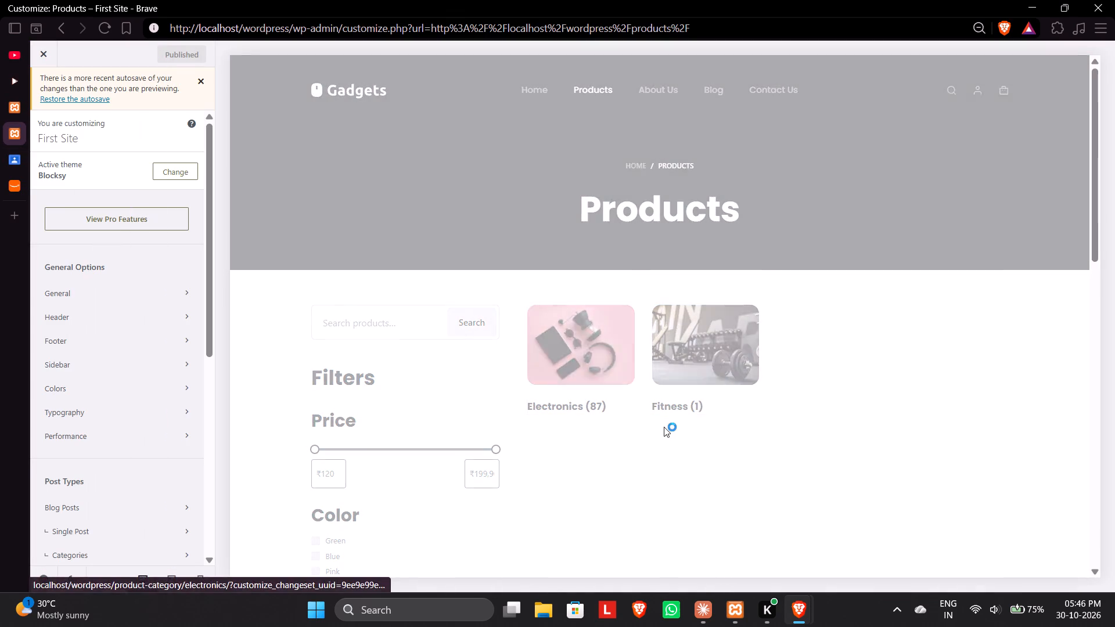
pyautogui.click(45, 52)
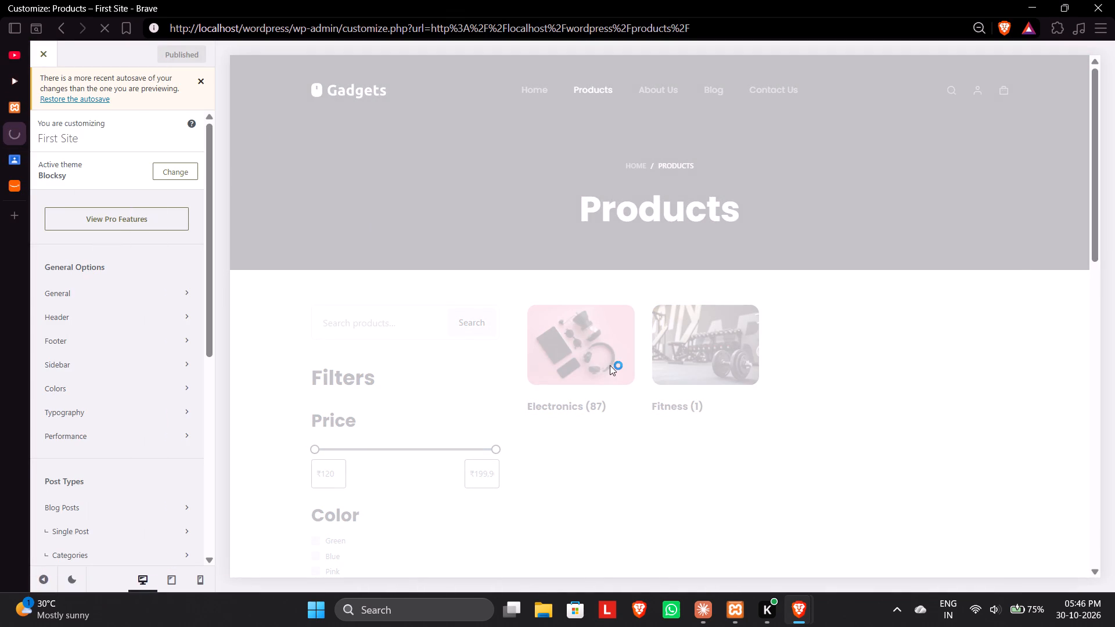
# Resume the tutorial video and watch the single product Product Elements customization, then pause playback.
pyautogui.hotkey('alt', 'Tab')
pyautogui.hotkey('alt', 'Tab')
pyautogui.click(20, 57)
pyautogui.click(473, 231)
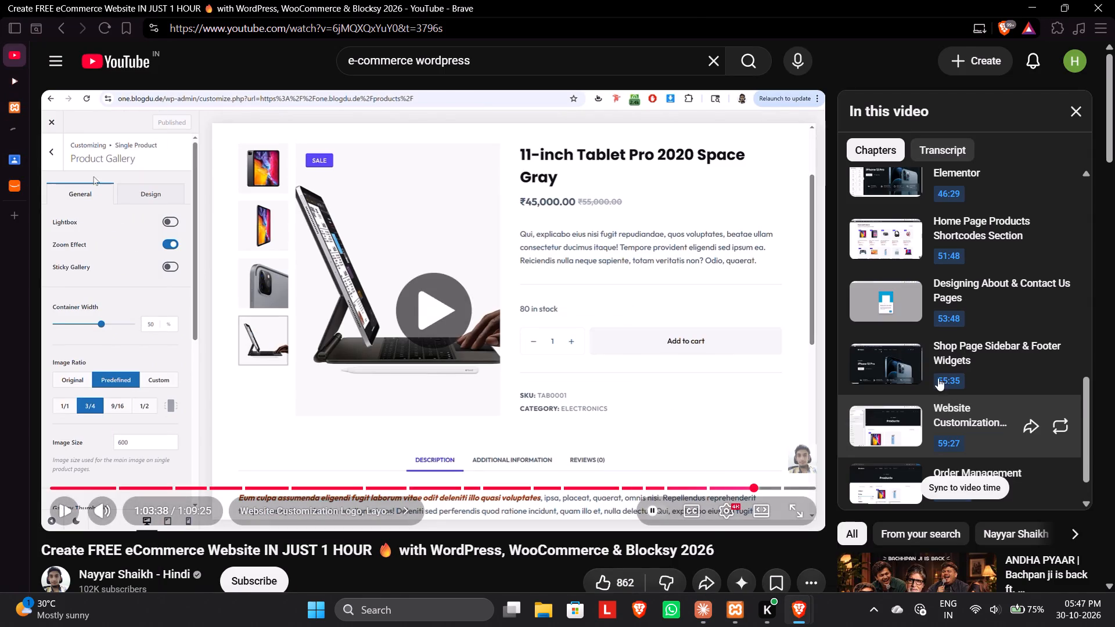
pyautogui.scroll(-1, 995, 423)
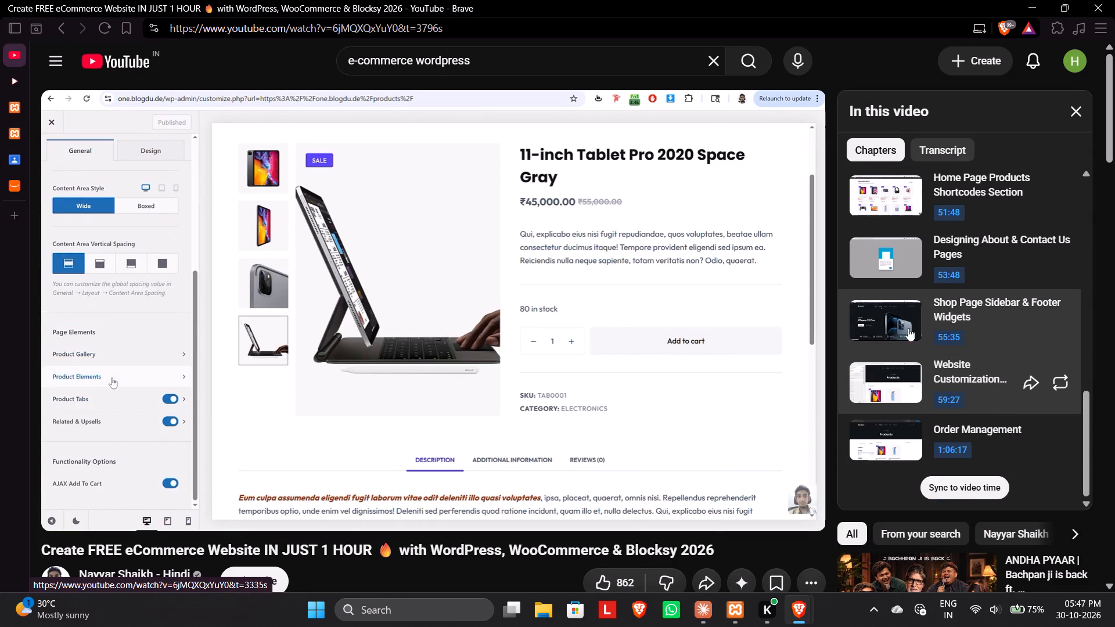
pyautogui.click(484, 288)
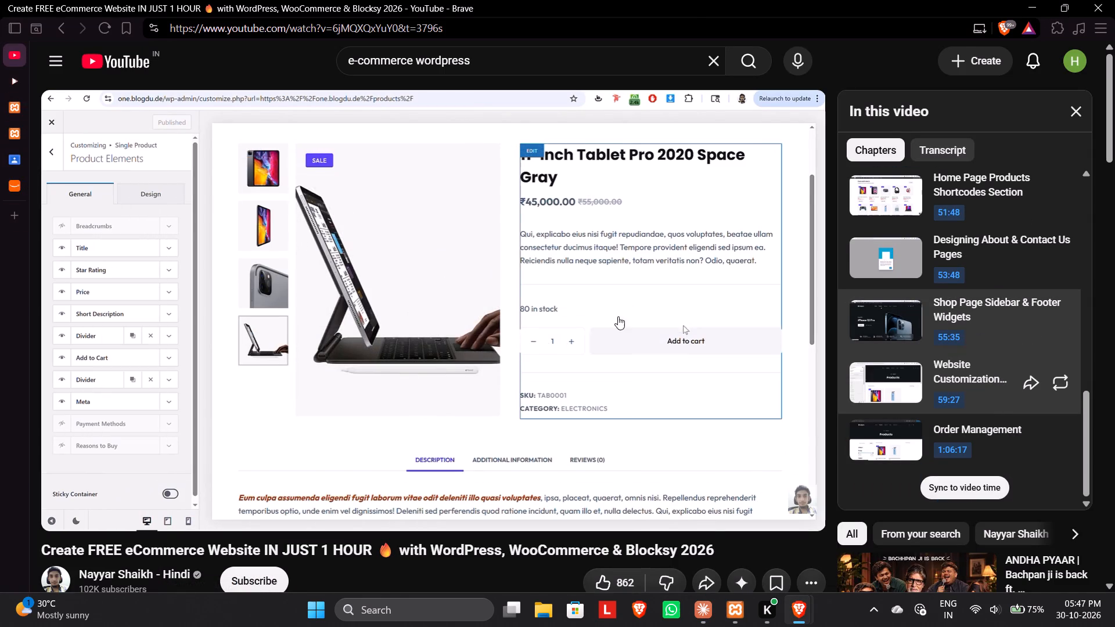
pyautogui.click(590, 317)
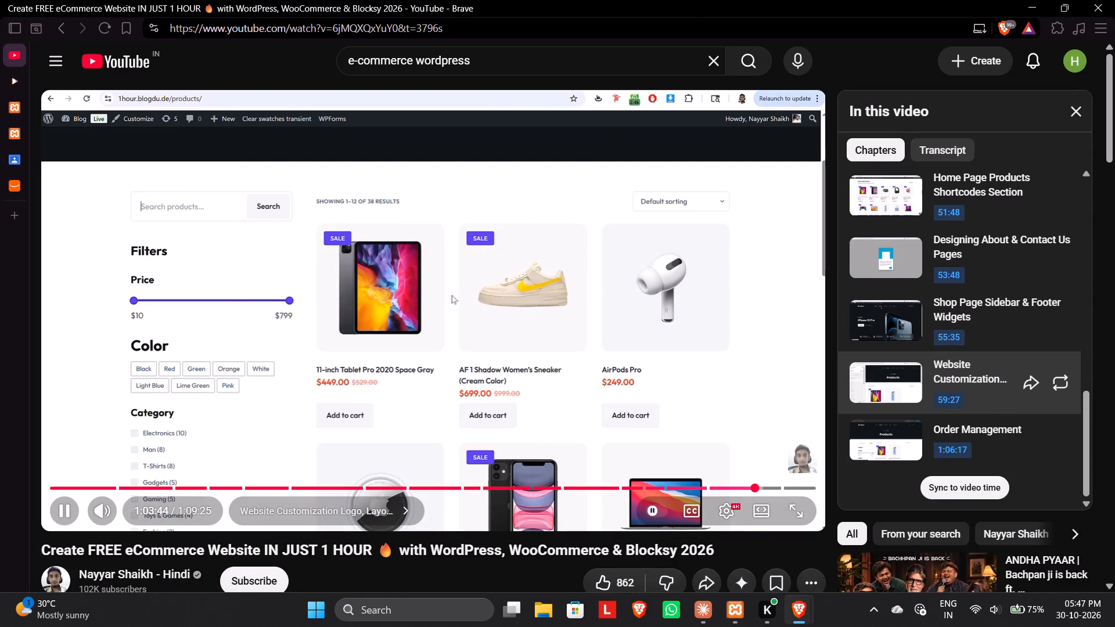
pyautogui.click(472, 305)
pyautogui.click(515, 308)
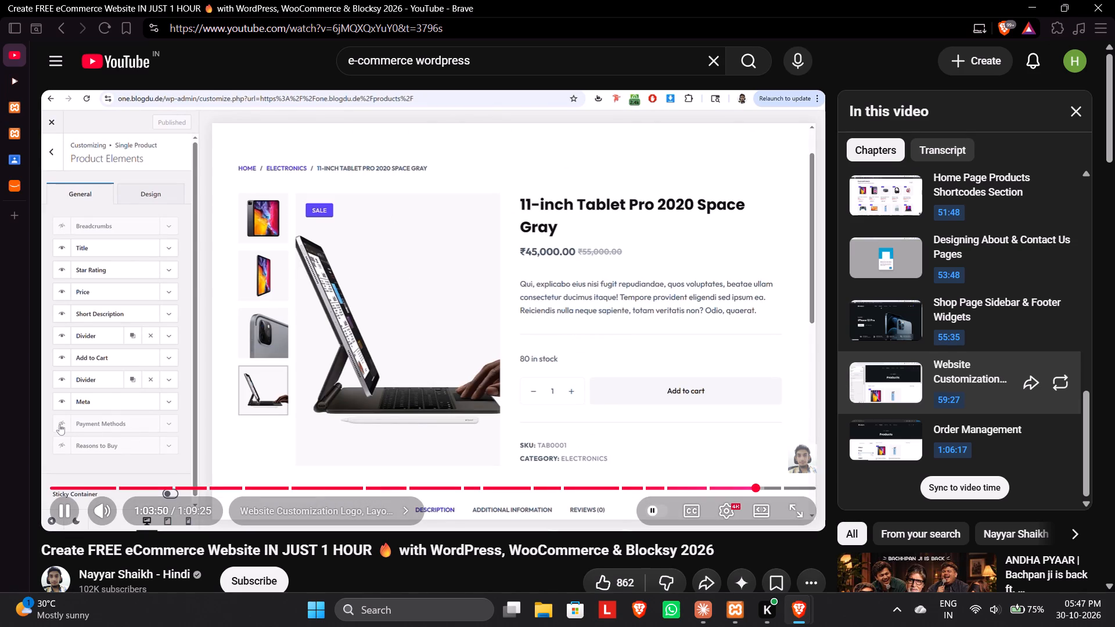
pyautogui.click(481, 356)
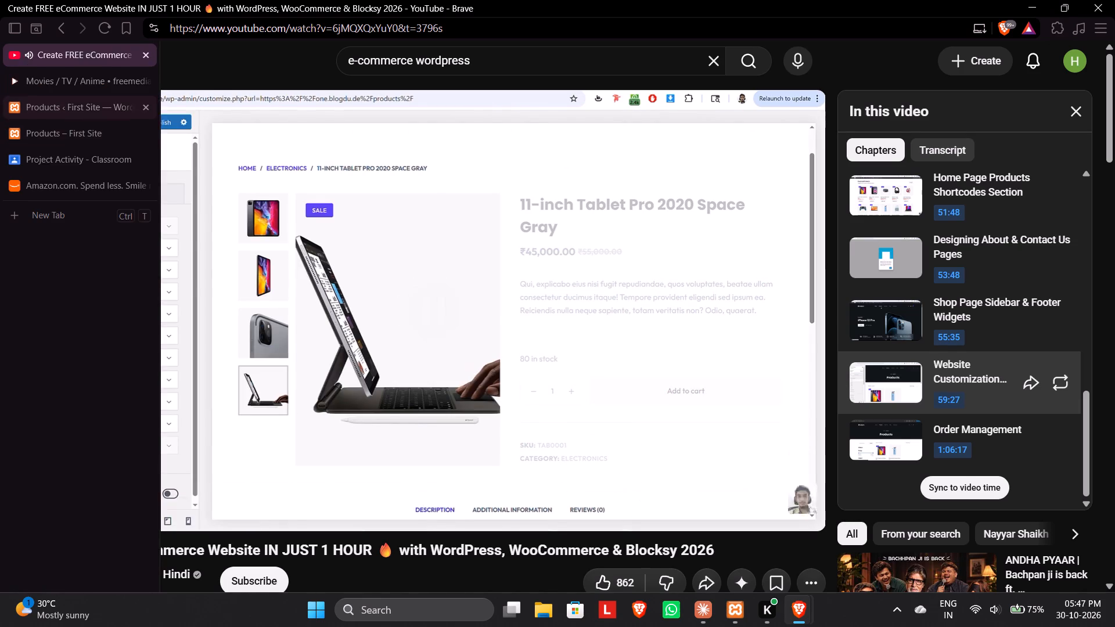
# Open the 11-inch Tablet Pro 2020 Space Gray product page through the site's Electronics and Tablet categories.
pyautogui.click(20, 116)
pyautogui.click(24, 143)
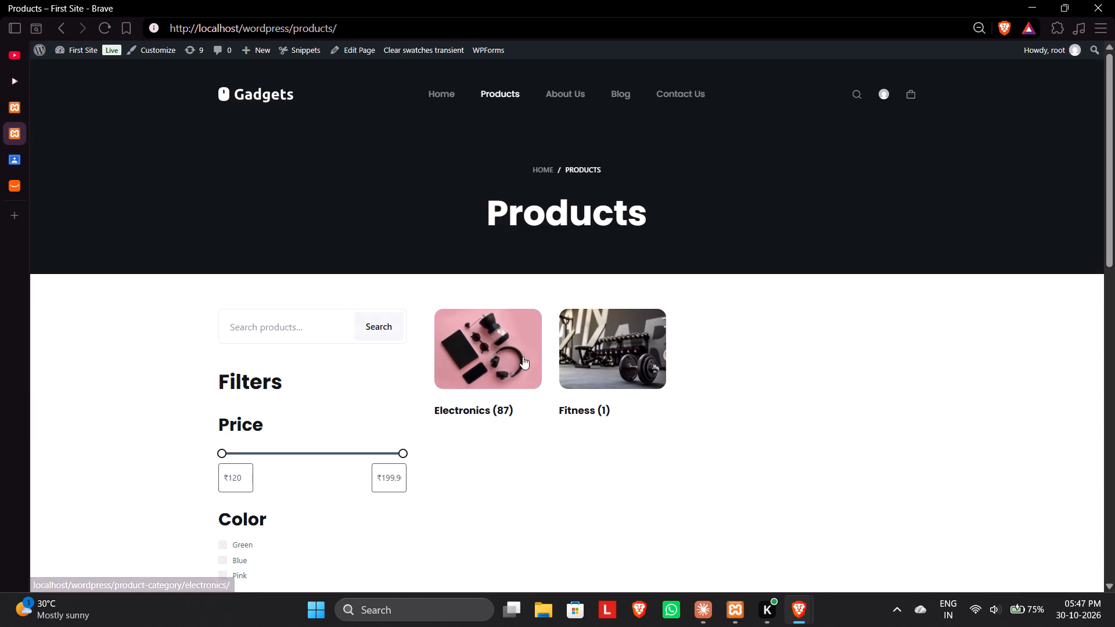
pyautogui.click(500, 346)
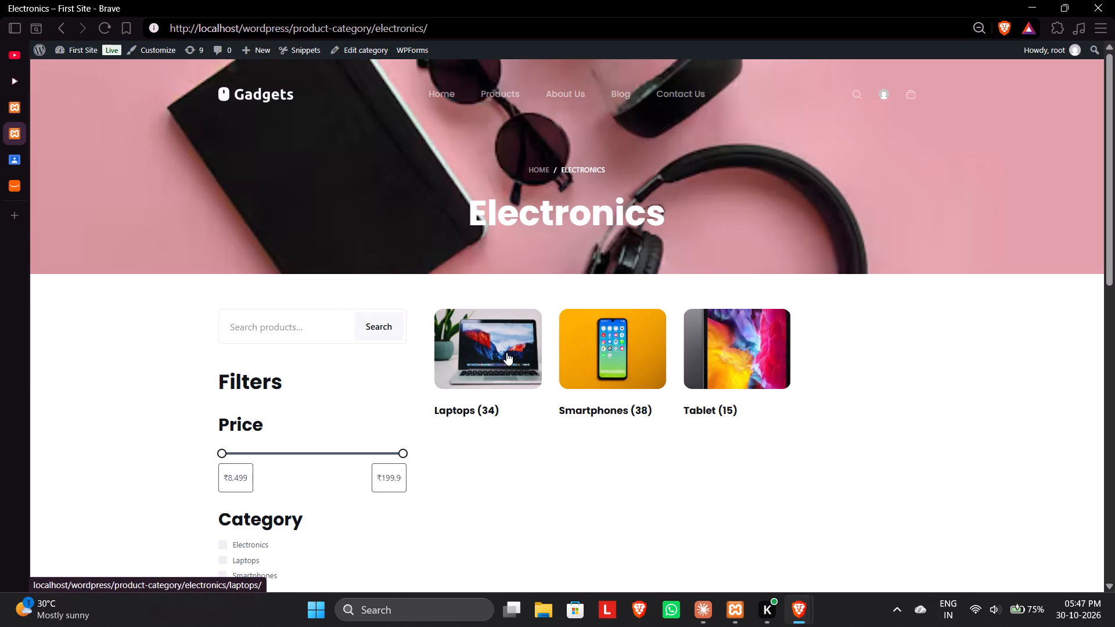
pyautogui.click(739, 338)
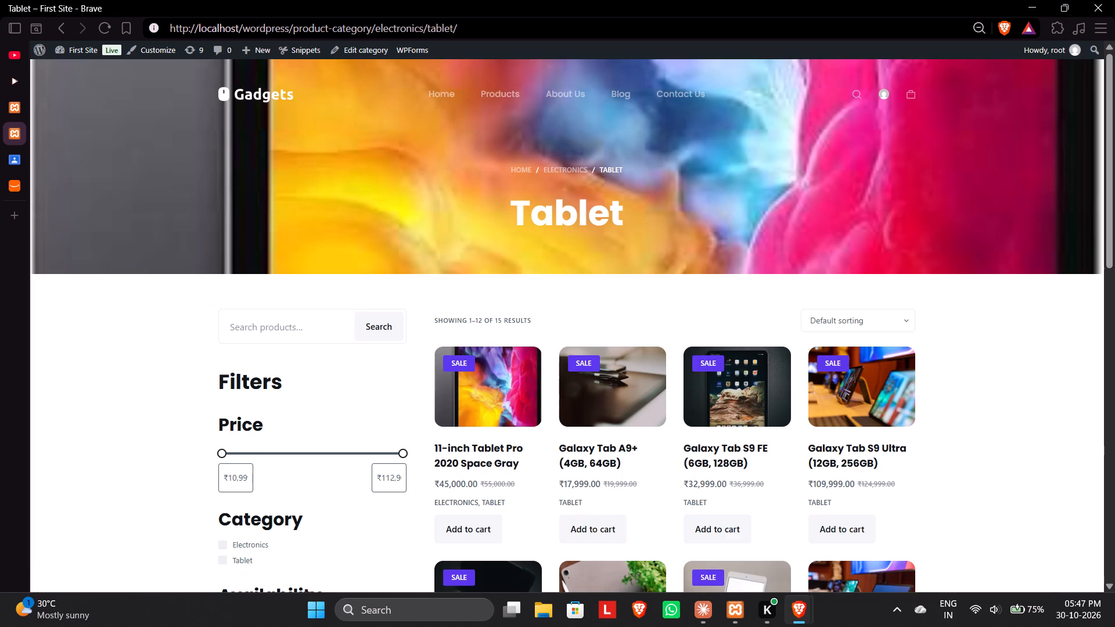
pyautogui.click(504, 394)
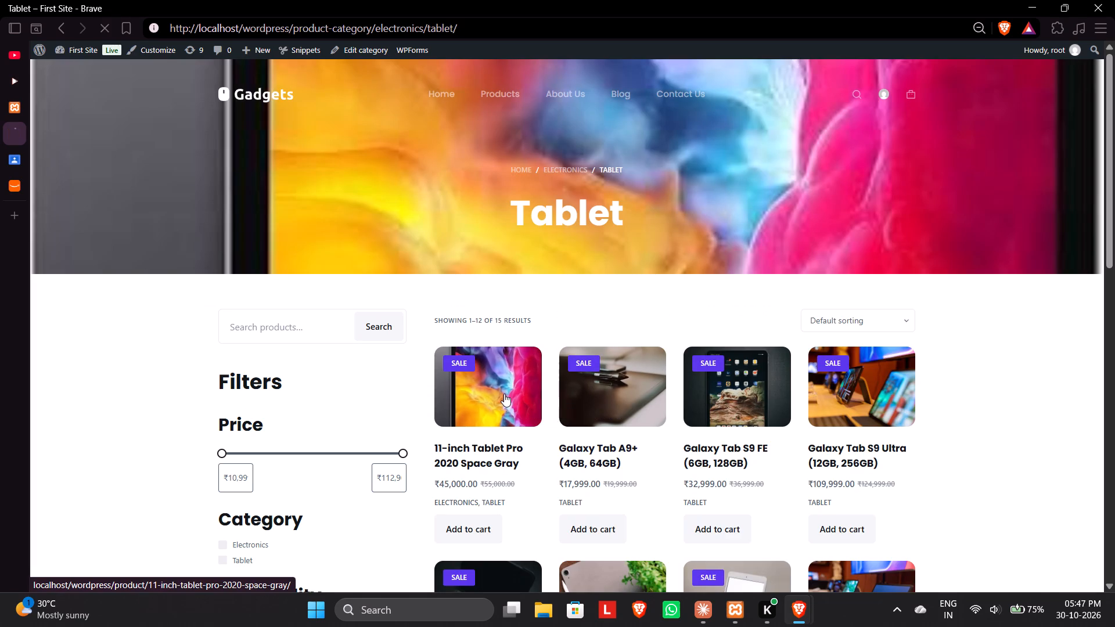
# Open the product page in the WordPress Customizer, checking the paused tutorial video while it loads.
pyautogui.click(157, 48)
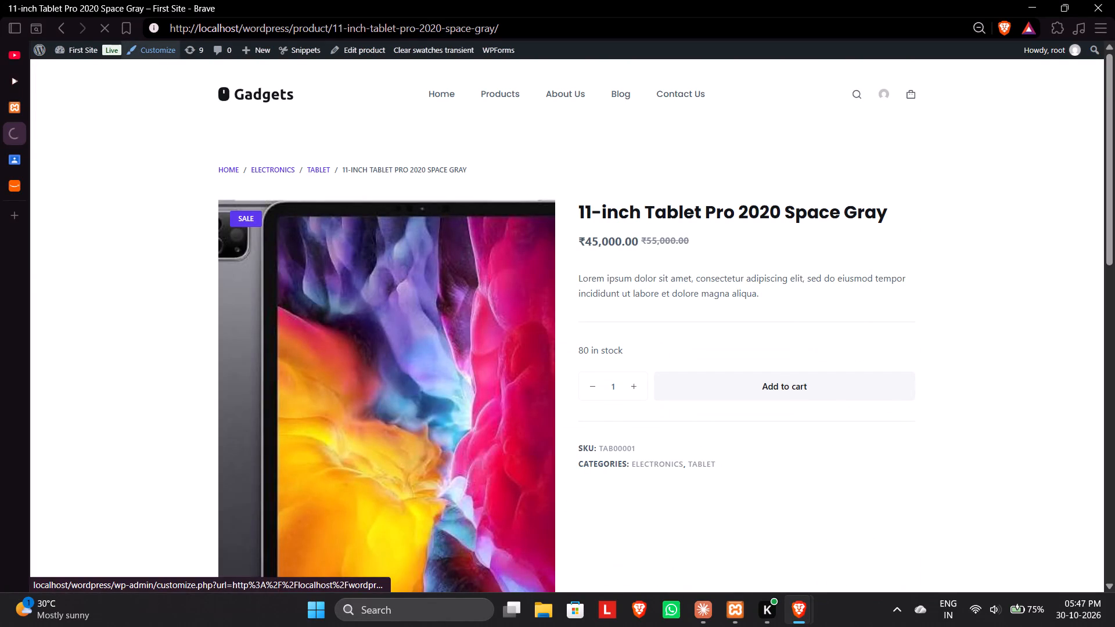
pyautogui.scroll(-1, 118, 266)
pyautogui.scroll(1, 118, 266)
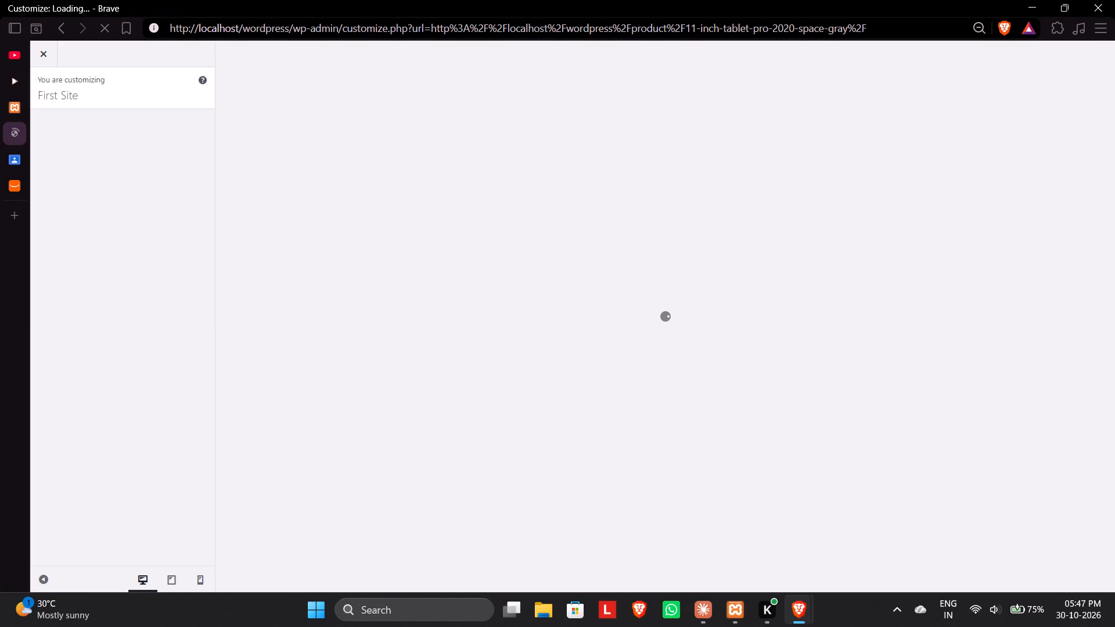
pyautogui.scroll(-3, 125, 284)
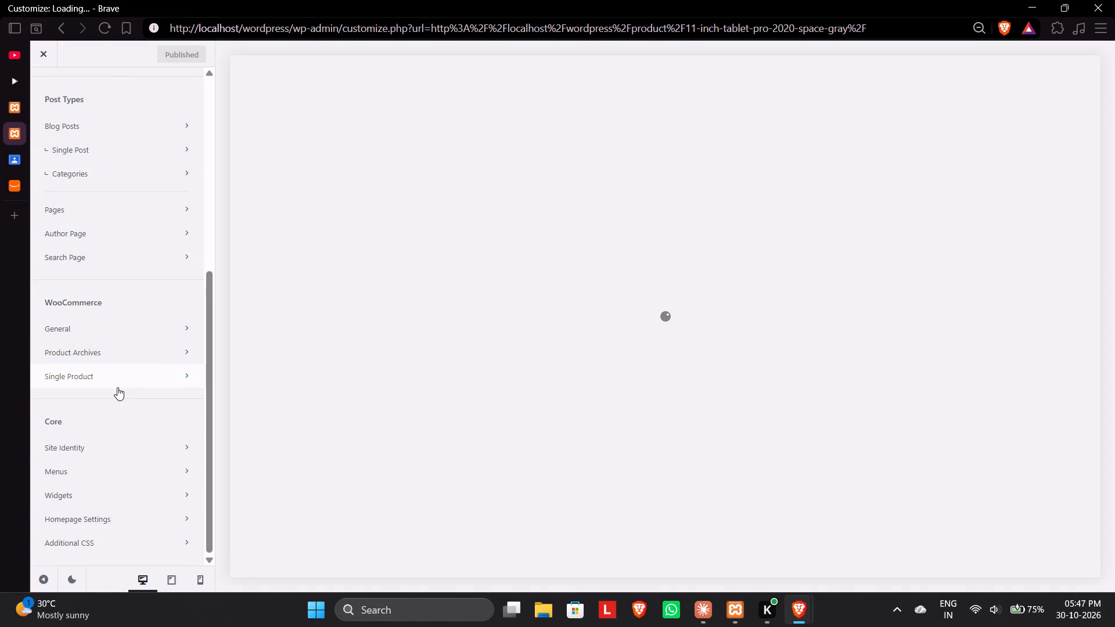
pyautogui.hotkey('alt', 'Tab')
pyautogui.hotkey('alt', 'Tab')
pyautogui.click(8, 57)
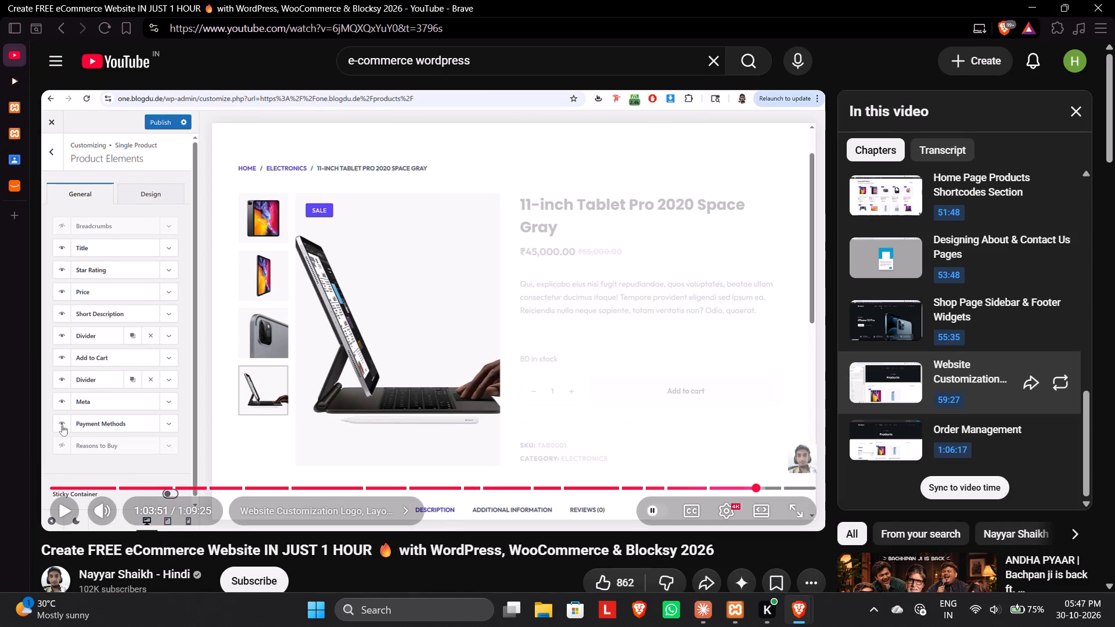
pyautogui.hotkey('alt', 'Tab')
pyautogui.hotkey('alt', 'Tab')
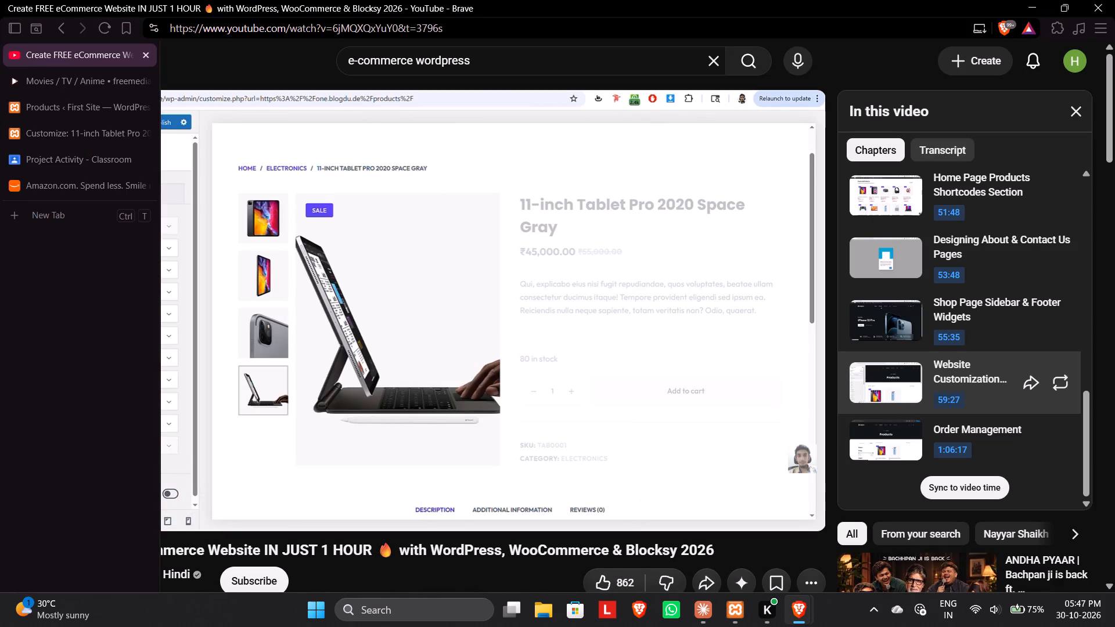
pyautogui.click(88, 117)
pyautogui.click(81, 132)
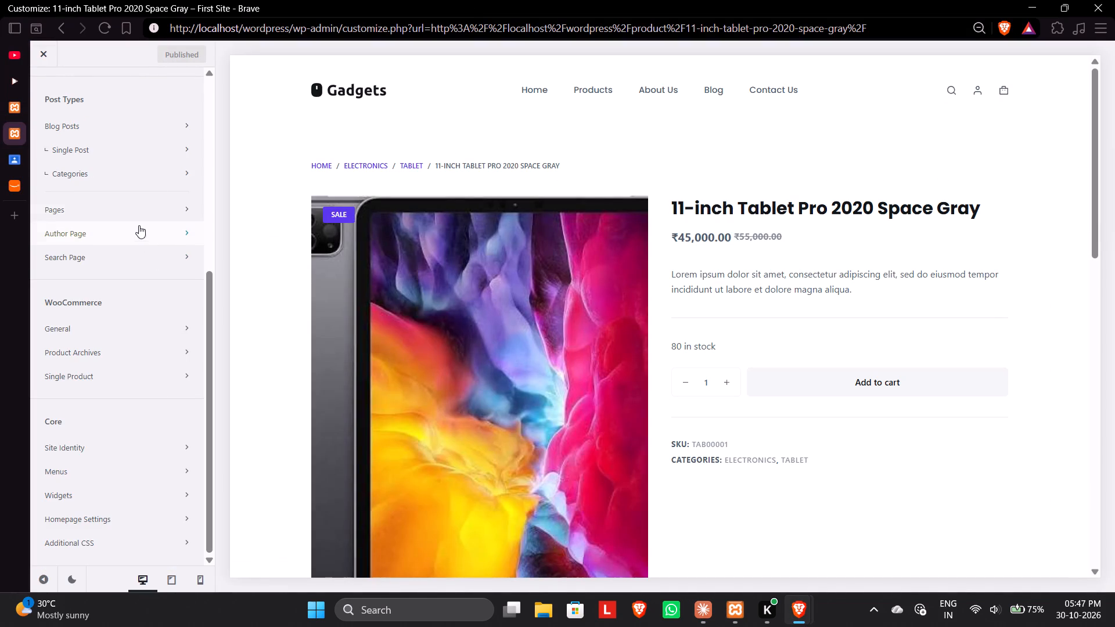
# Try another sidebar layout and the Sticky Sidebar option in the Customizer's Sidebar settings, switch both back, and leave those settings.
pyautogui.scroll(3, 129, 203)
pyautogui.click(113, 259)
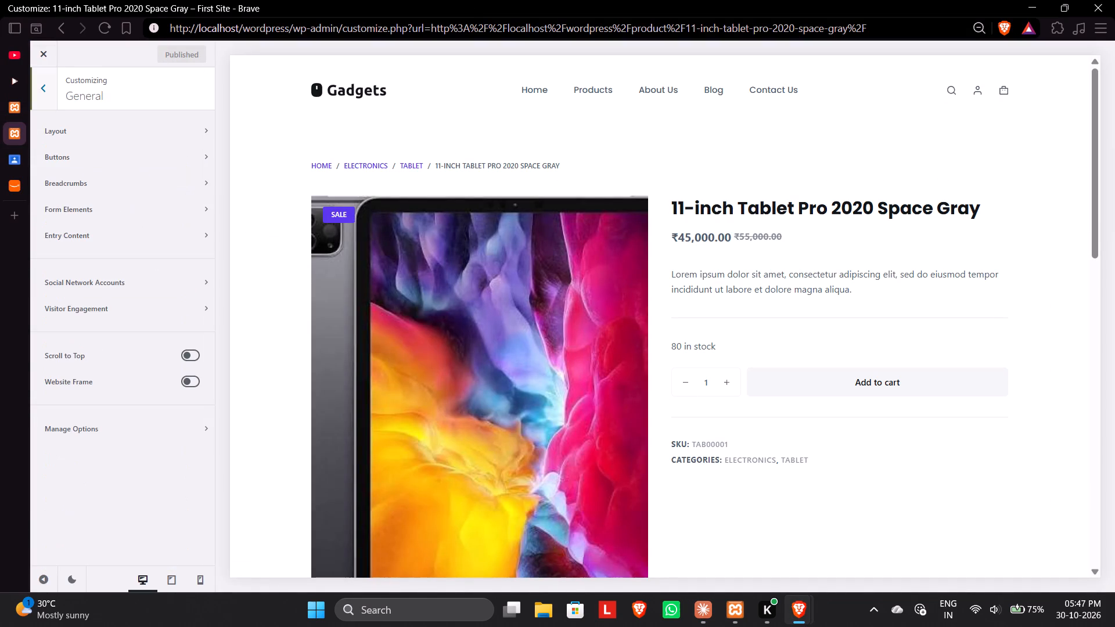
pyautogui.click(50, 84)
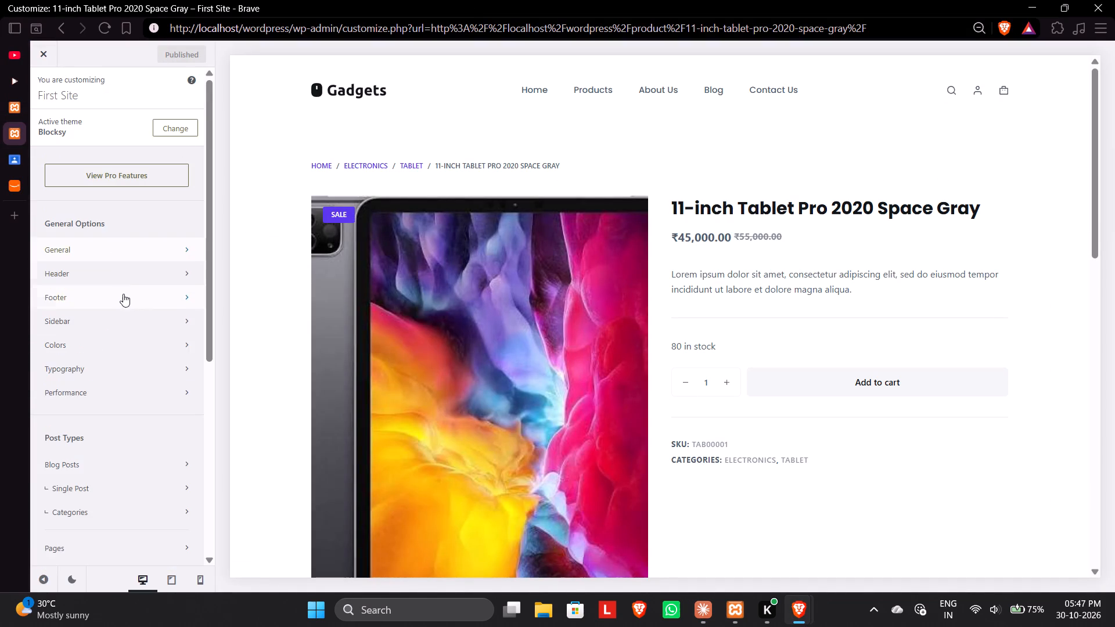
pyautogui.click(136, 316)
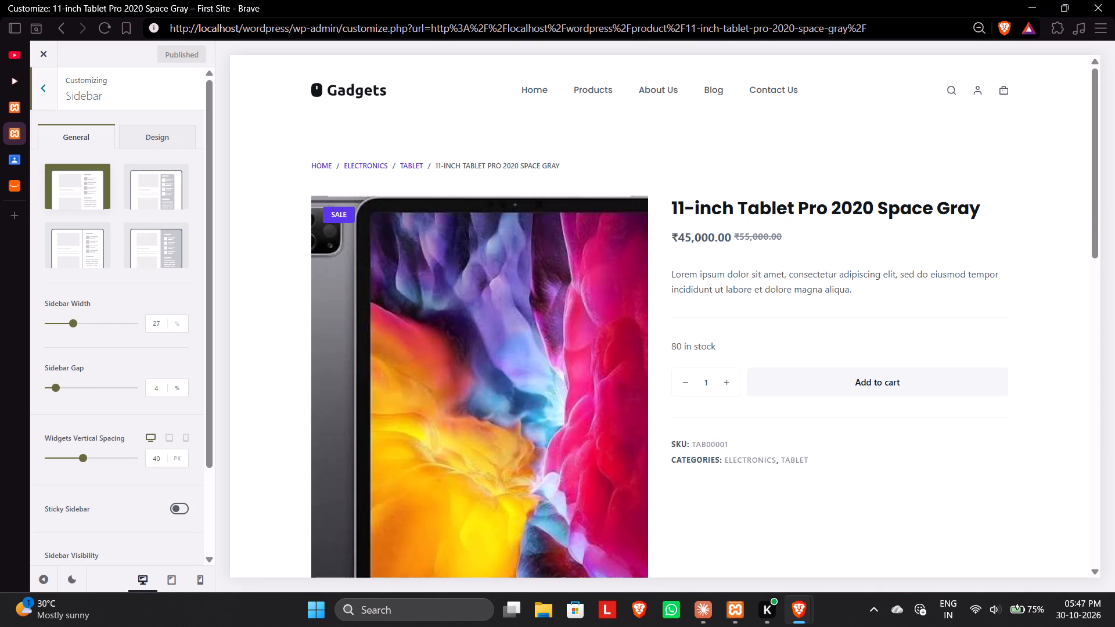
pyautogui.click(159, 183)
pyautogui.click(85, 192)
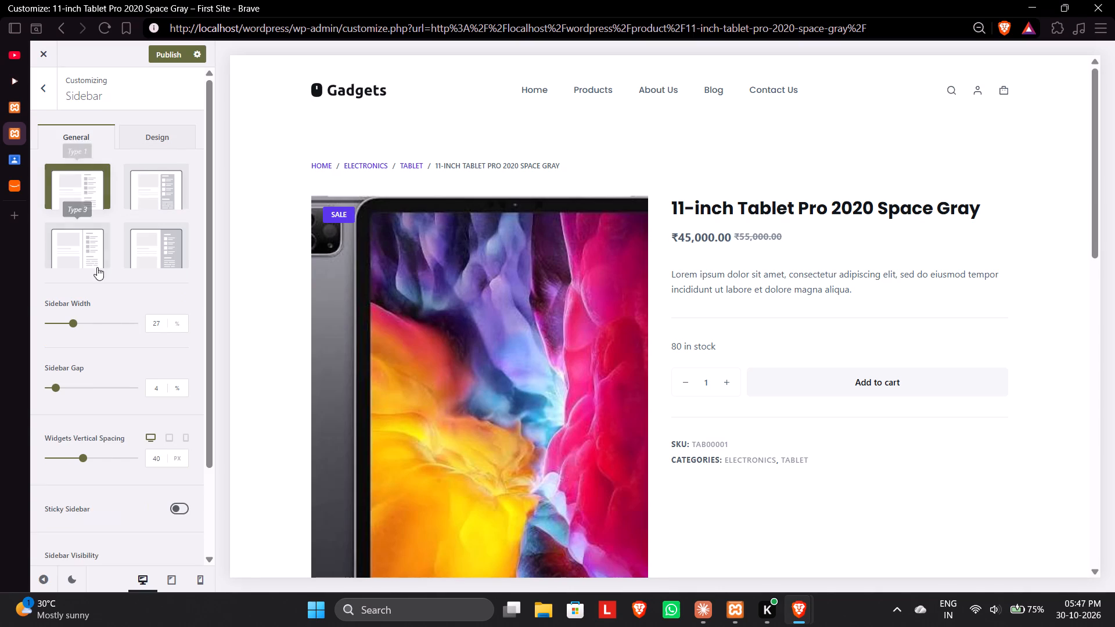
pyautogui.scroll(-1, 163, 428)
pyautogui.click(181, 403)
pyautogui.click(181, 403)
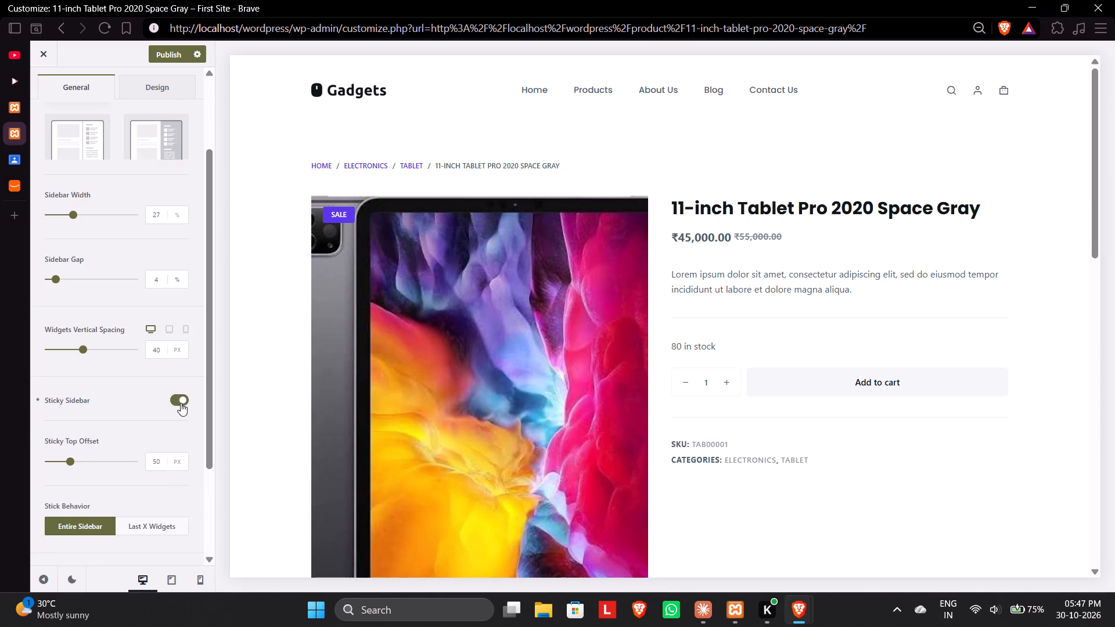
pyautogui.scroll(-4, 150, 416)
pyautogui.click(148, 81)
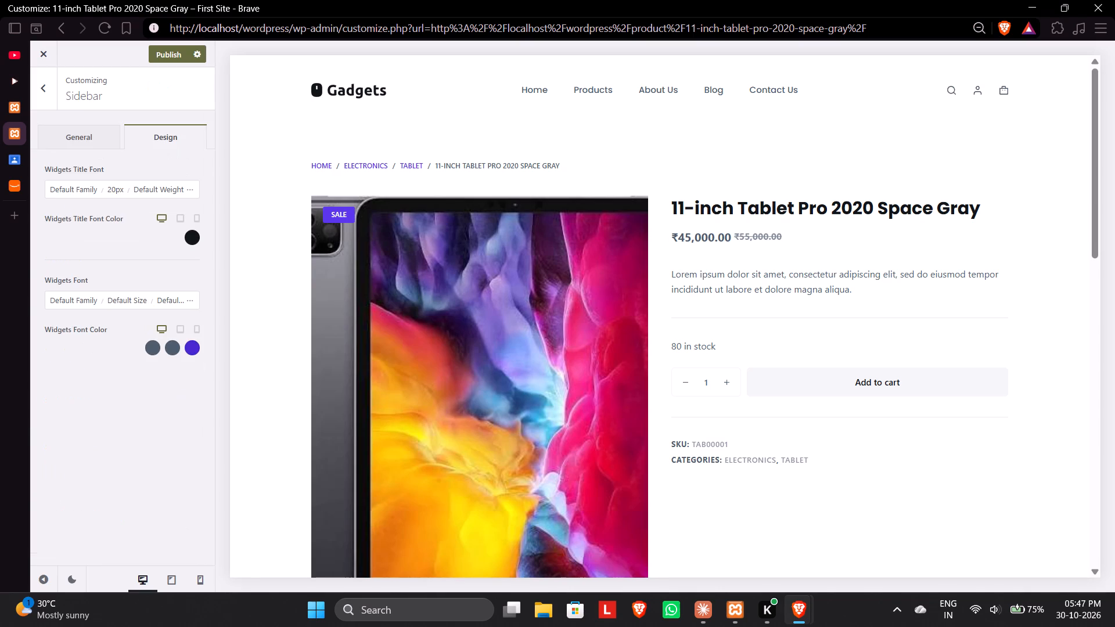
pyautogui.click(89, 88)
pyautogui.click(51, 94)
# Look through the WooCommerce Product Archives settings, including the Design options and Product Catalog, for card layout controls.
pyautogui.scroll(-3, 107, 456)
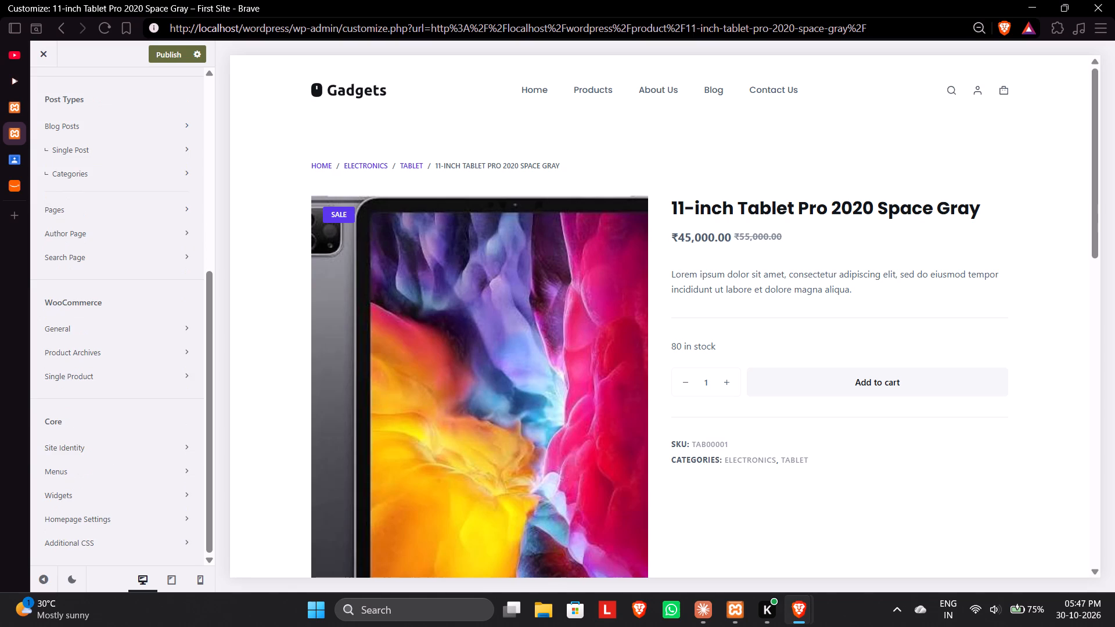
pyautogui.scroll(2, 114, 392)
pyautogui.scroll(-2, 115, 433)
pyautogui.click(132, 355)
pyautogui.scroll(-4, 125, 449)
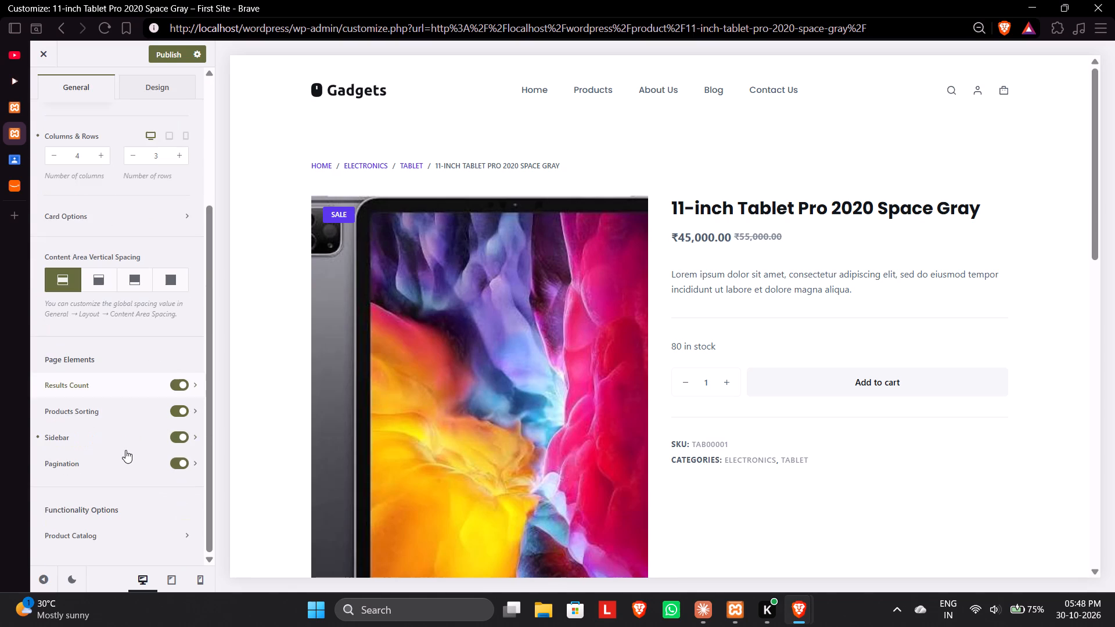
pyautogui.scroll(3, 141, 312)
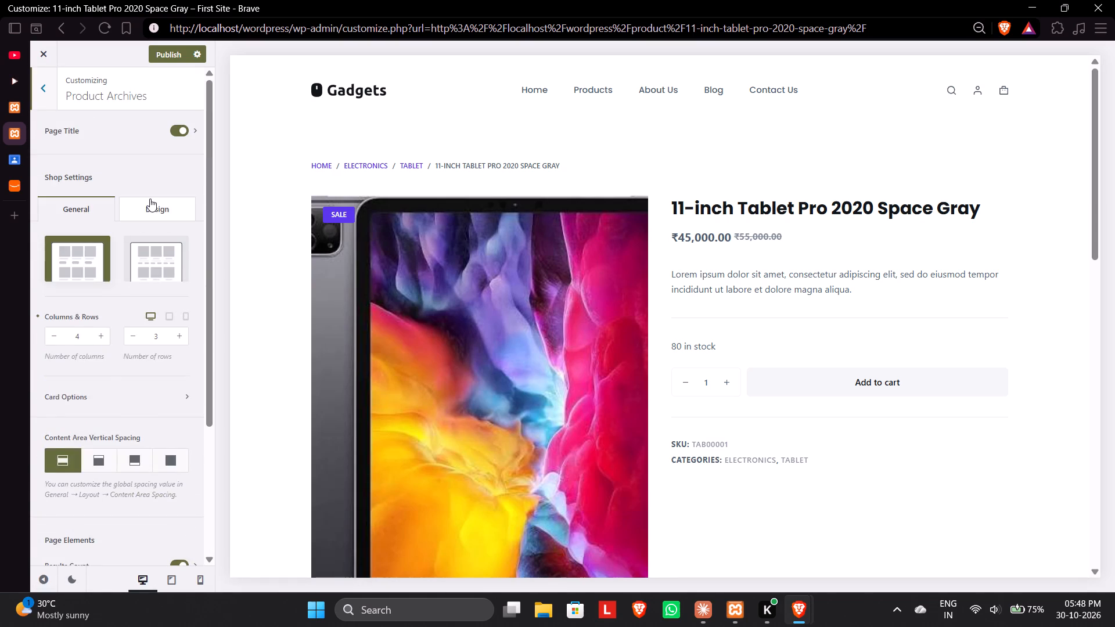
pyautogui.click(150, 199)
pyautogui.click(91, 206)
pyautogui.scroll(-4, 118, 359)
pyautogui.click(134, 525)
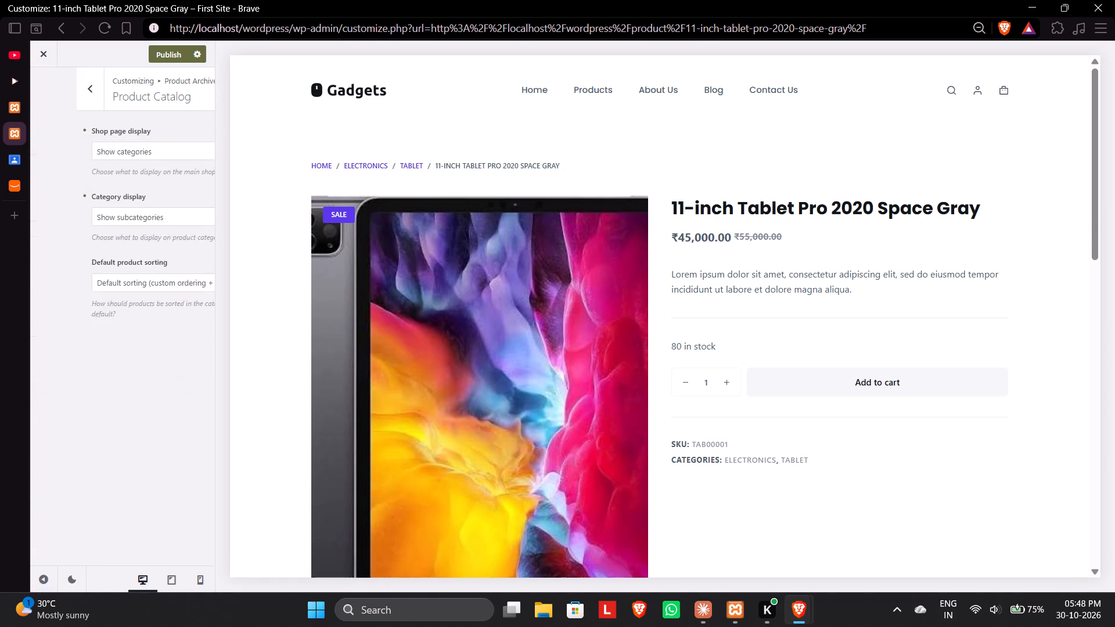
pyautogui.click(39, 98)
pyautogui.scroll(1, 123, 373)
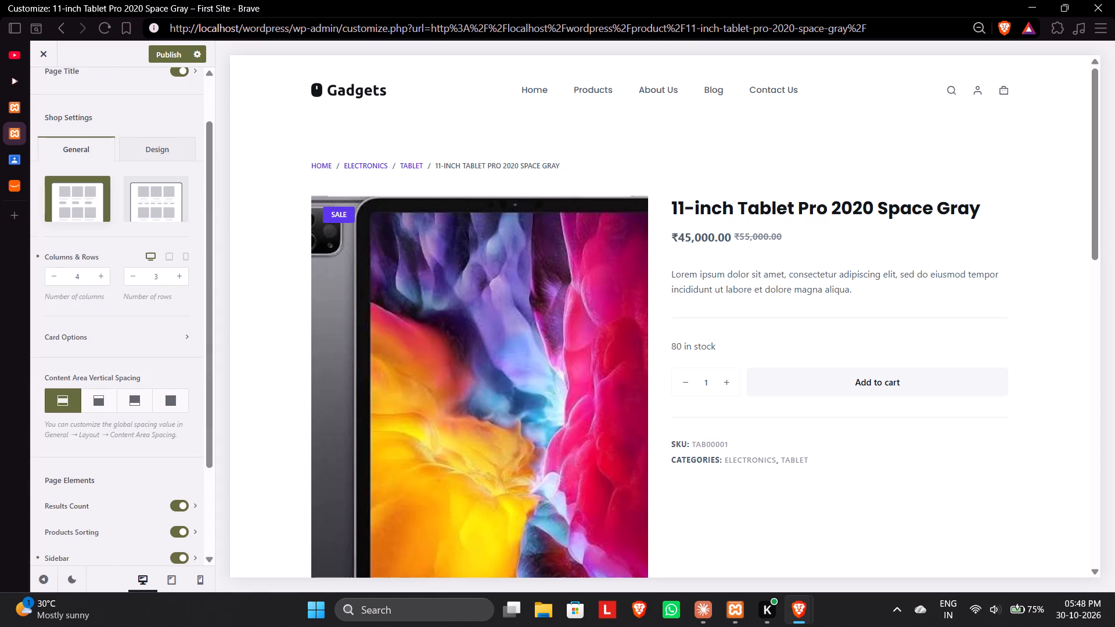
# In the Product Archives Card Options, enable the Short Description element on product cards.
pyautogui.click(122, 336)
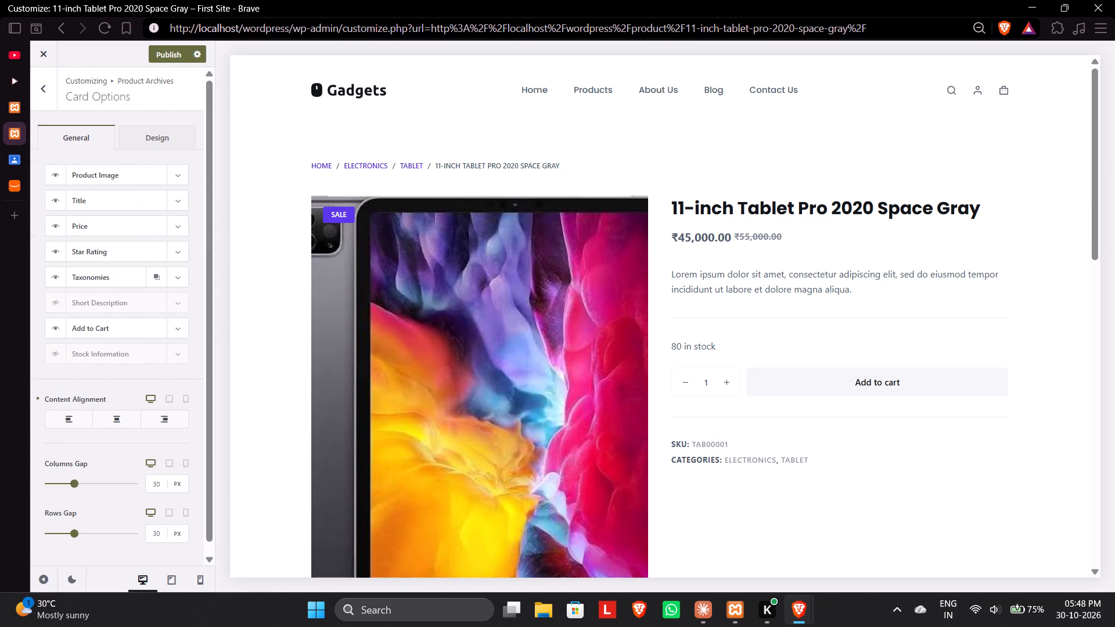
pyautogui.click(55, 298)
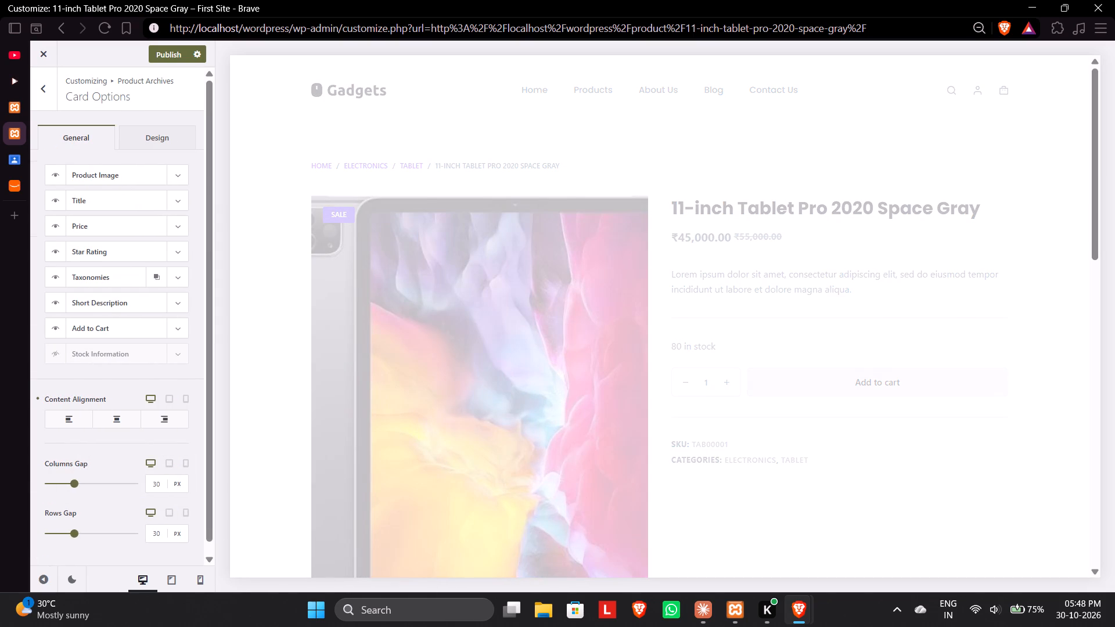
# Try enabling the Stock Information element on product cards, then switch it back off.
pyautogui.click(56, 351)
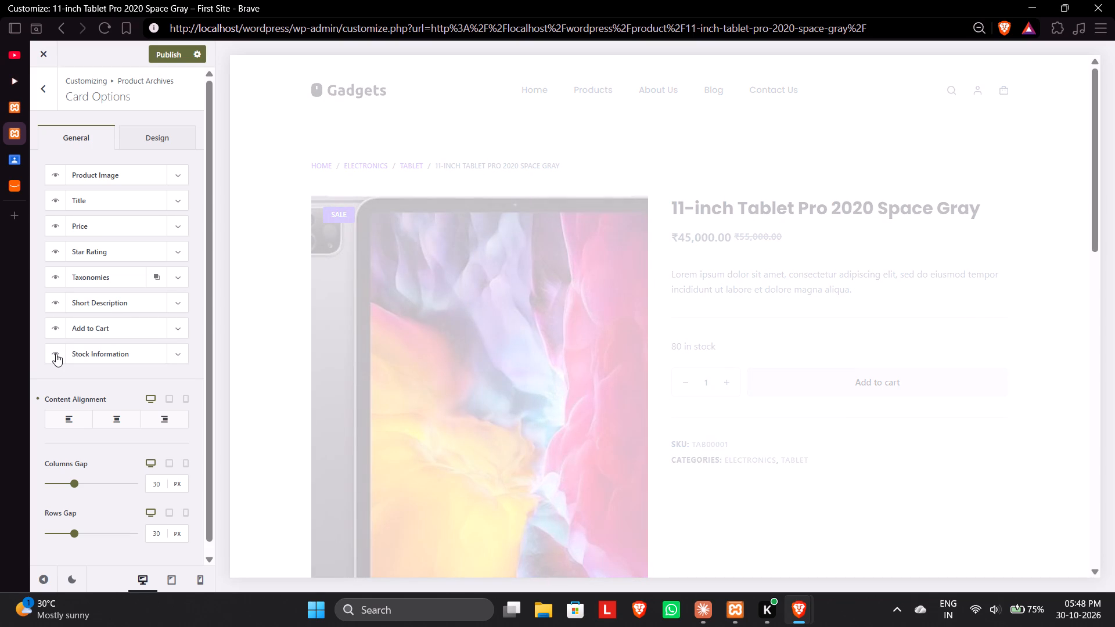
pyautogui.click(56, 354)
# Check the tutorial video, then leave the Card Options and Product Archives settings and return to the Customizer's main list.
pyautogui.scroll(-3, 647, 405)
pyautogui.scroll(4, 647, 403)
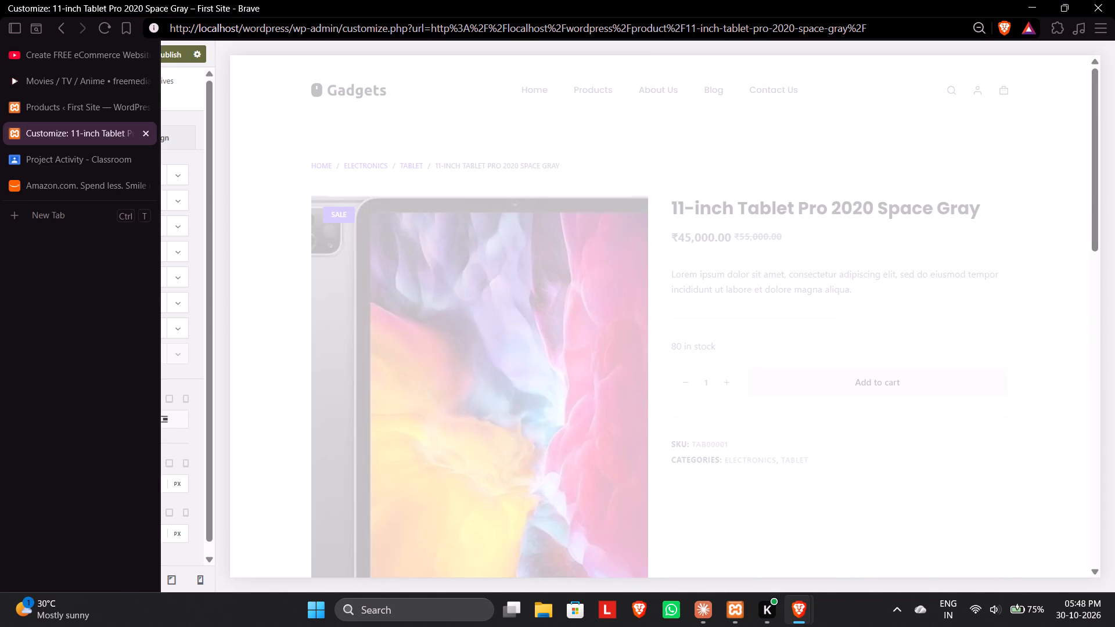
pyautogui.click(62, 62)
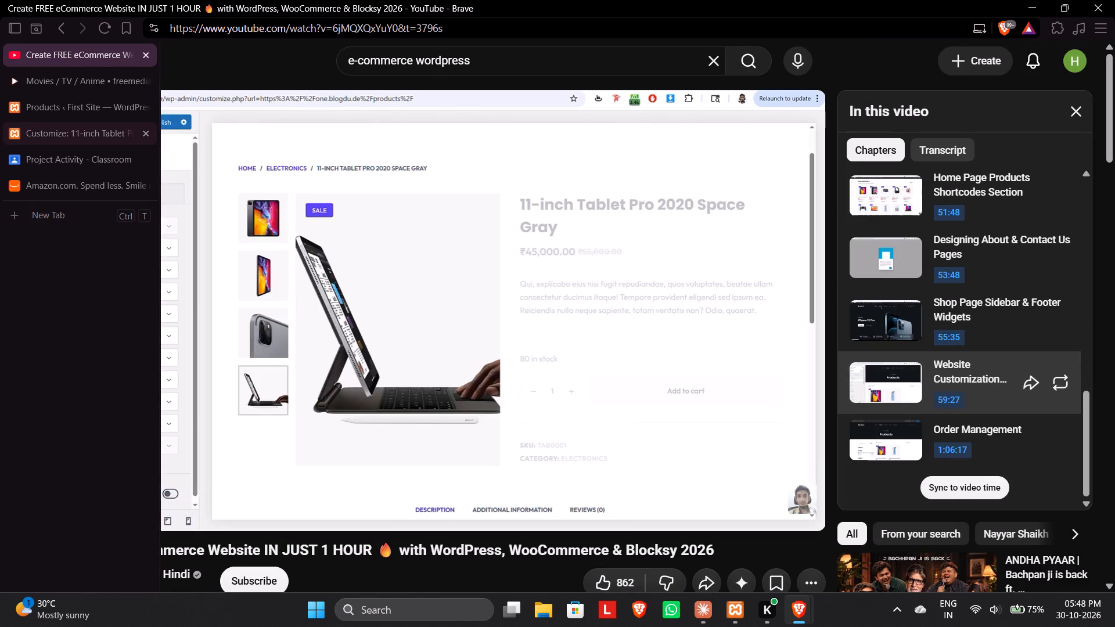
pyautogui.click(58, 112)
pyautogui.click(16, 126)
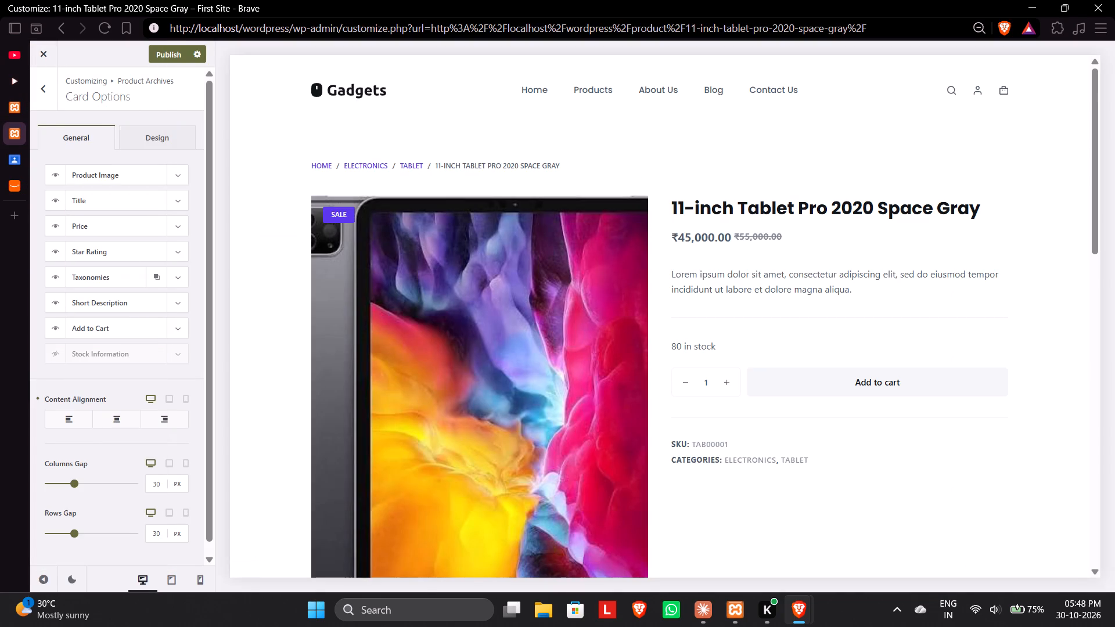
pyautogui.click(52, 95)
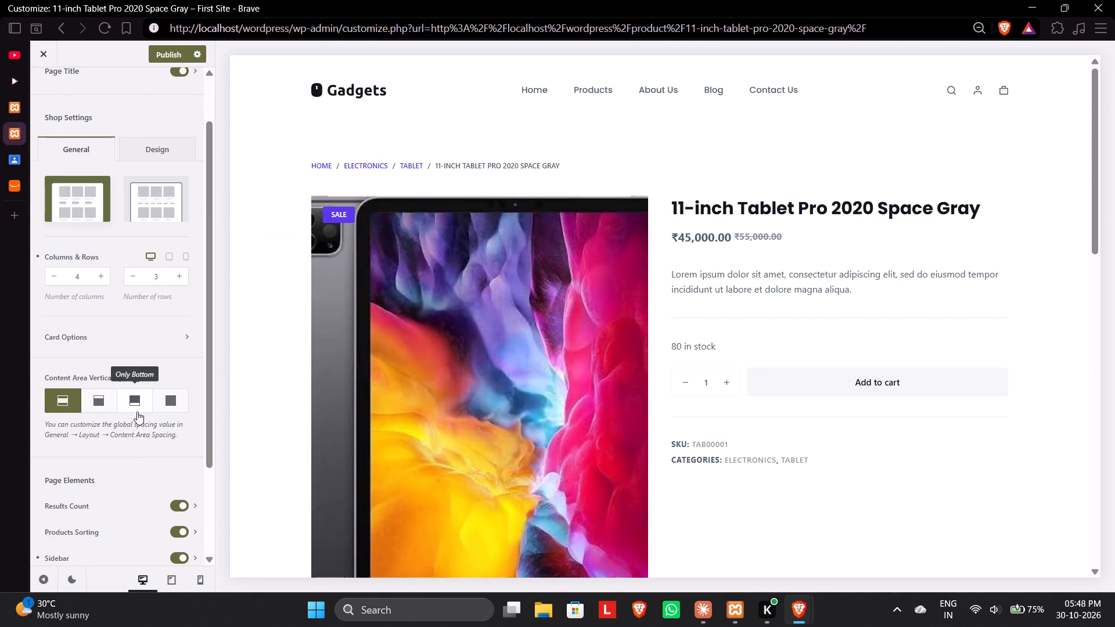
pyautogui.scroll(-2, 132, 405)
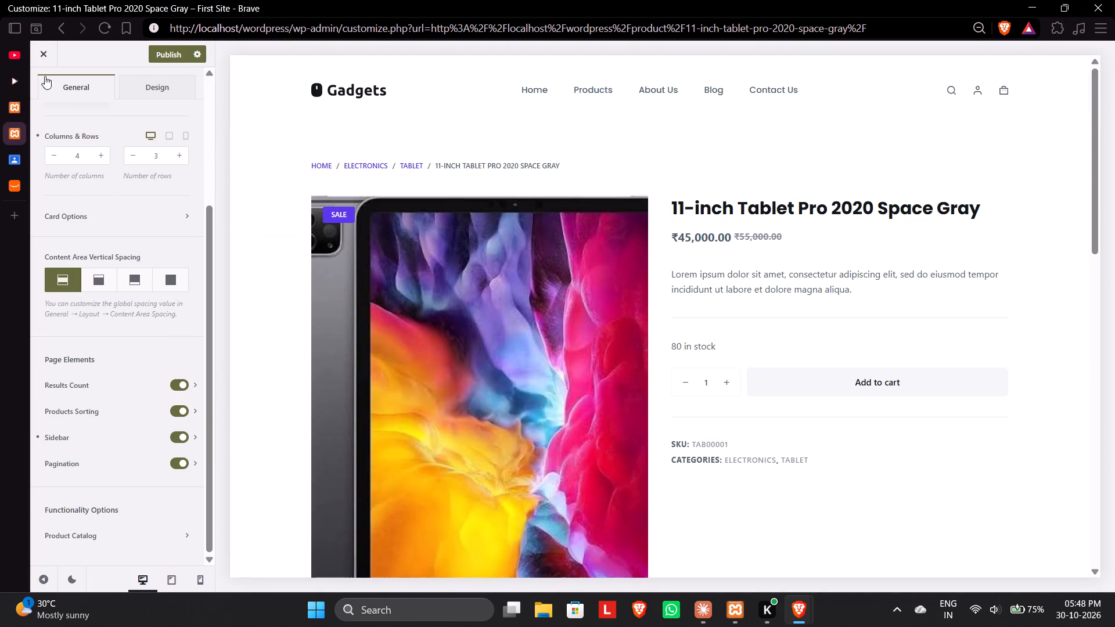
pyautogui.scroll(3, 118, 346)
pyautogui.click(49, 110)
pyautogui.click(51, 100)
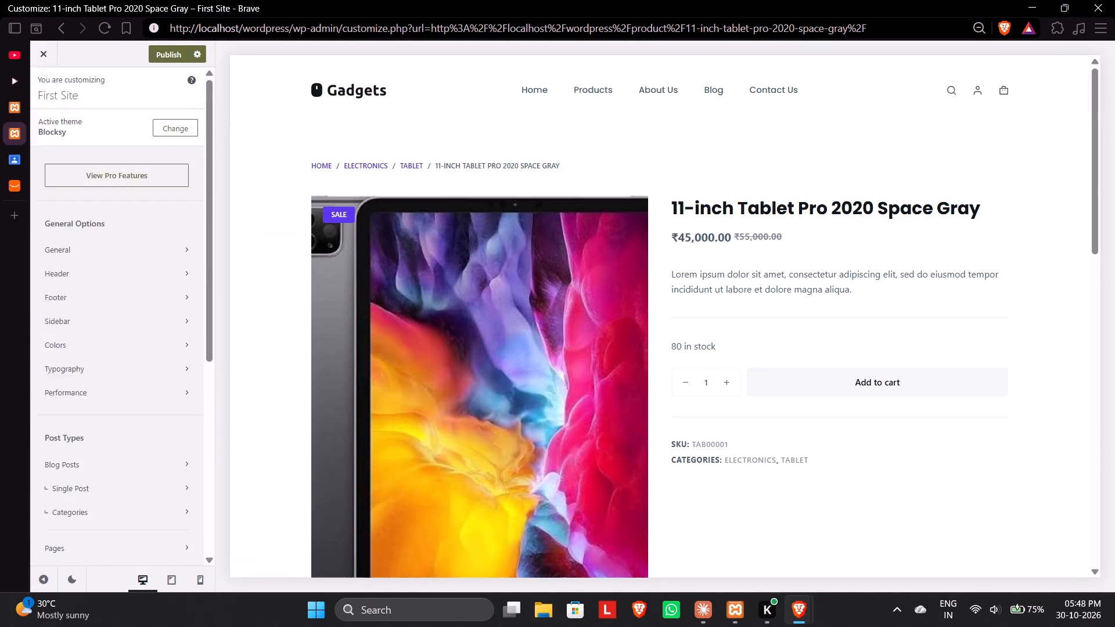
pyautogui.scroll(2, 118, 262)
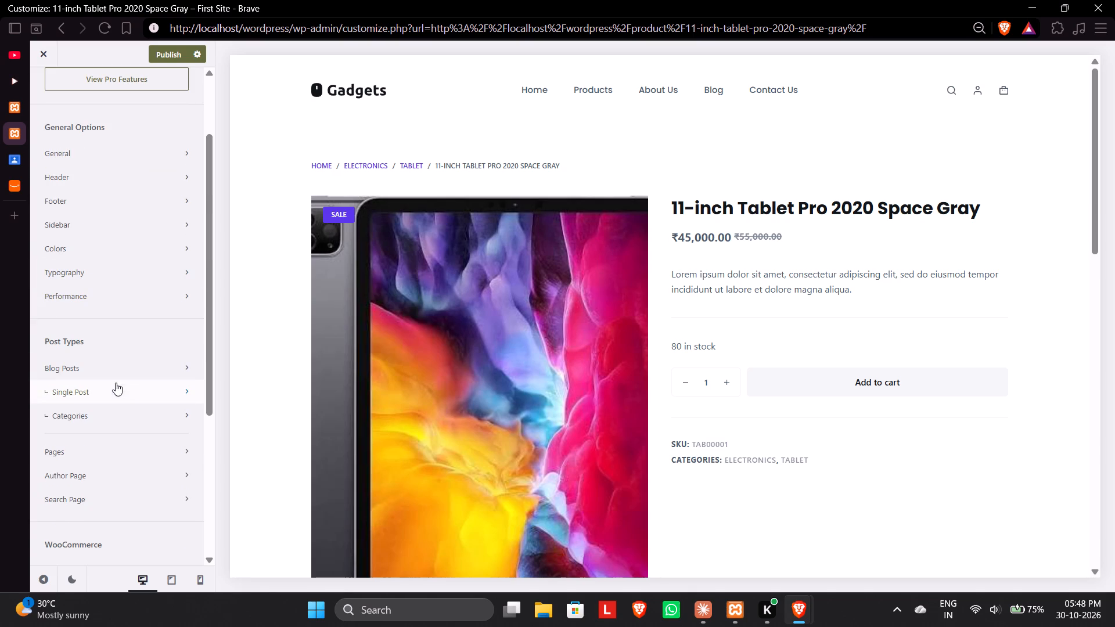
# Look through the Single Post settings, including the General and Design options and the post and page elements.
pyautogui.click(115, 395)
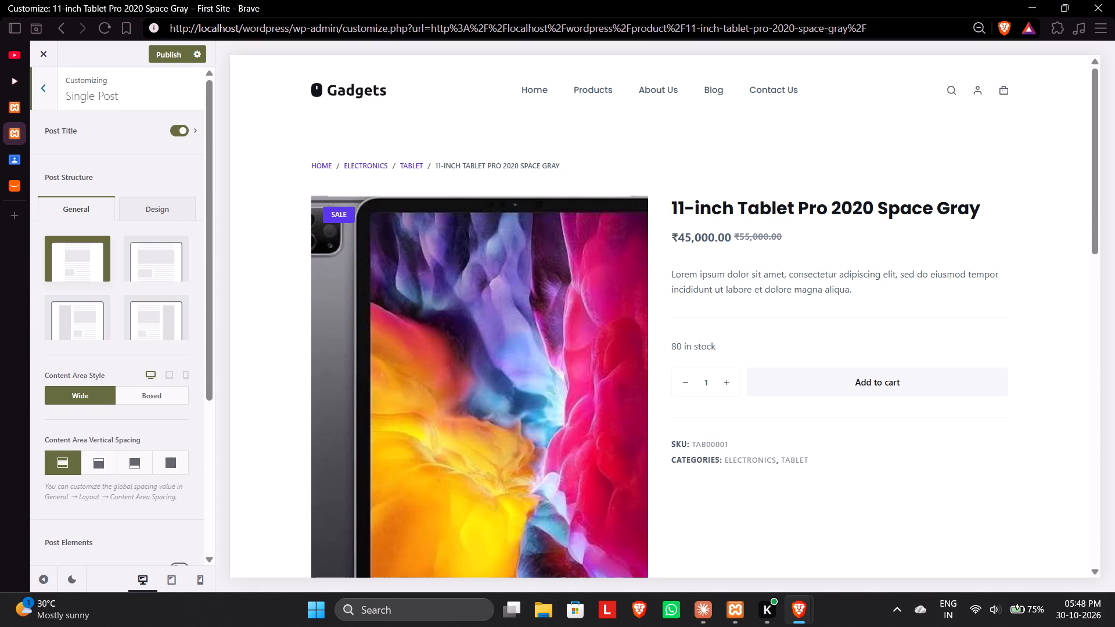
pyautogui.click(149, 206)
pyautogui.click(95, 207)
pyautogui.scroll(-2, 123, 356)
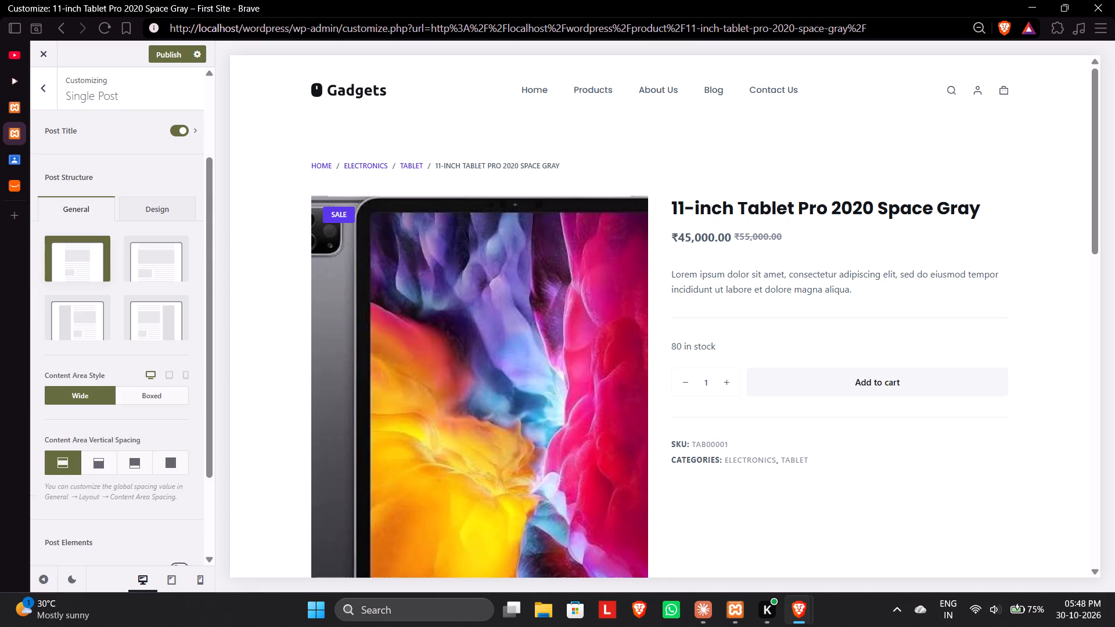
pyautogui.scroll(2, 152, 238)
pyautogui.click(156, 203)
pyautogui.scroll(-2, 123, 322)
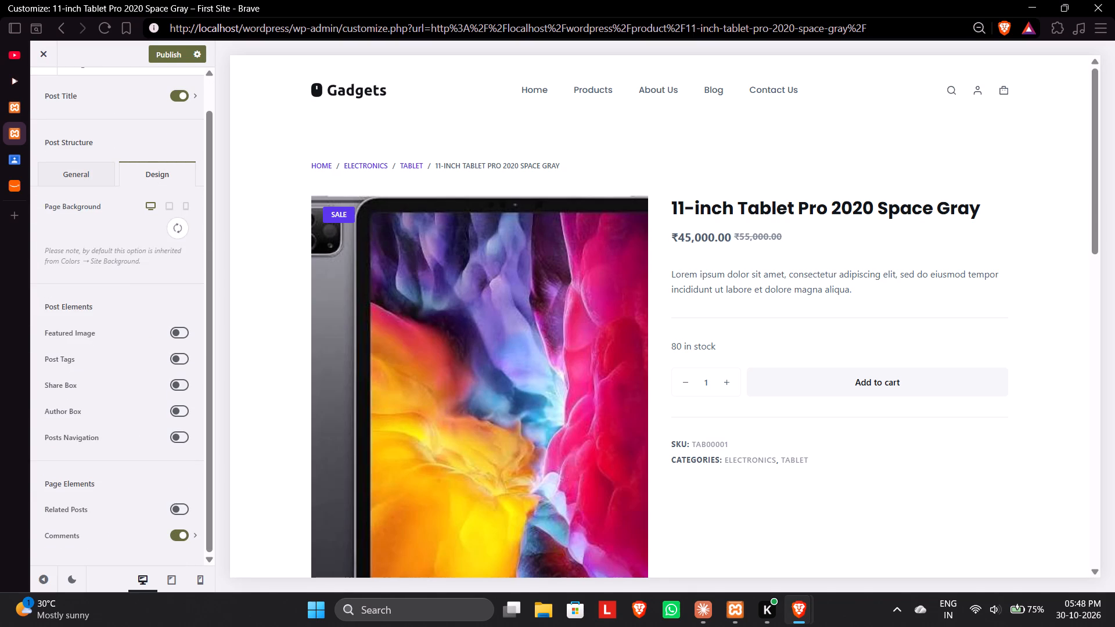
pyautogui.click(116, 480)
pyautogui.click(91, 483)
pyautogui.click(66, 483)
pyautogui.click(48, 483)
pyautogui.click(111, 483)
pyautogui.click(84, 176)
pyautogui.scroll(2, 116, 237)
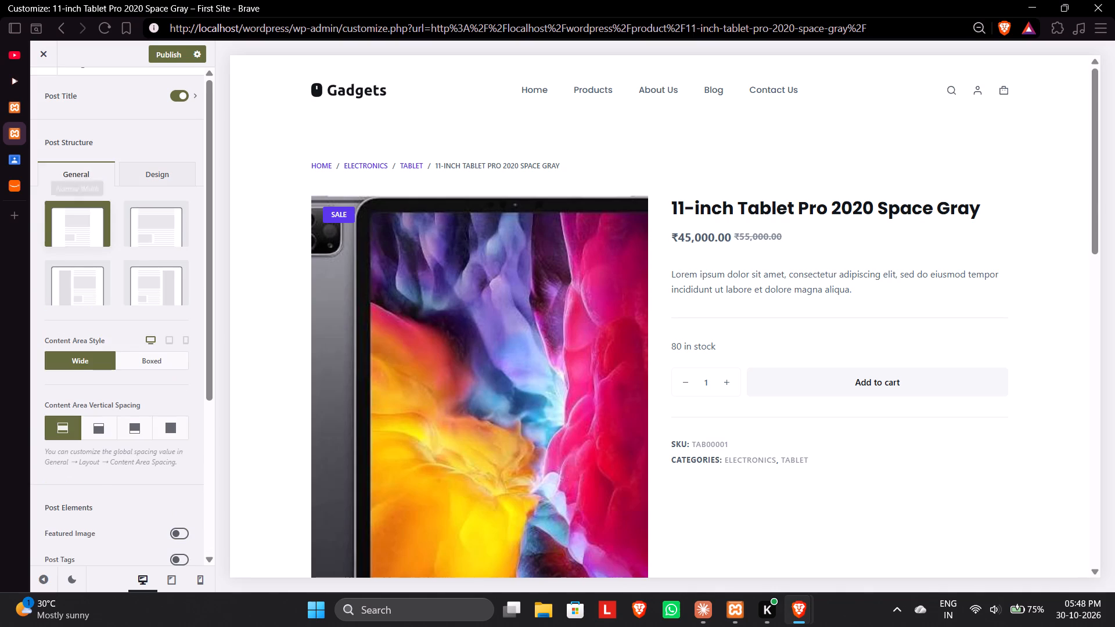
pyautogui.scroll(1, 116, 241)
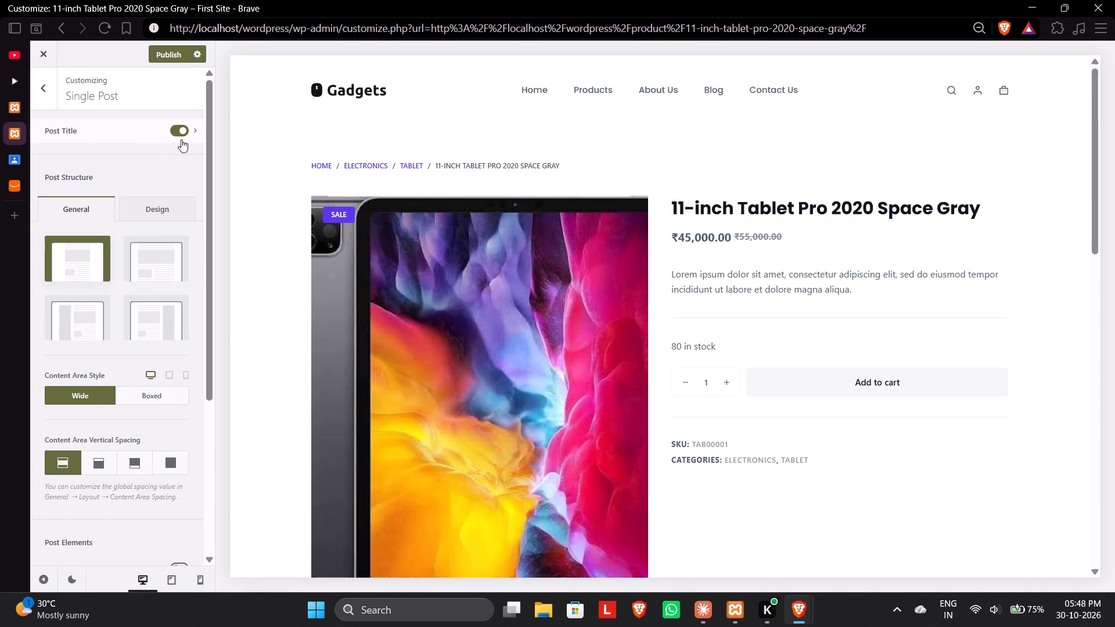
# Set the Single Post page structure to the wider layout without a sidebar and review the product page preview.
pyautogui.click(164, 261)
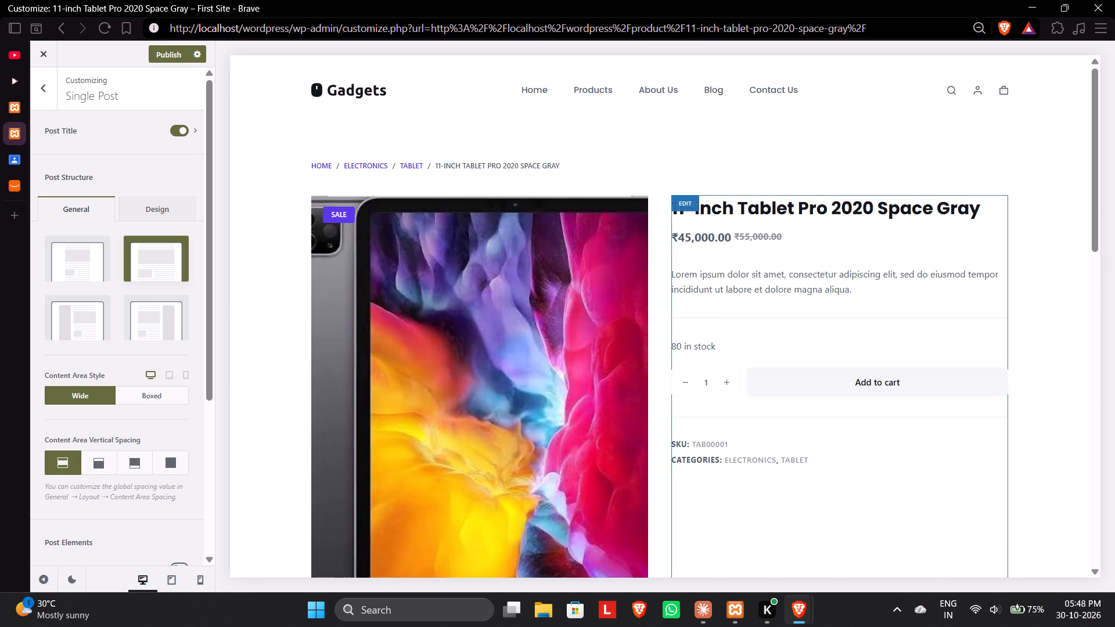
pyautogui.scroll(-3, 755, 355)
pyautogui.scroll(3, 757, 354)
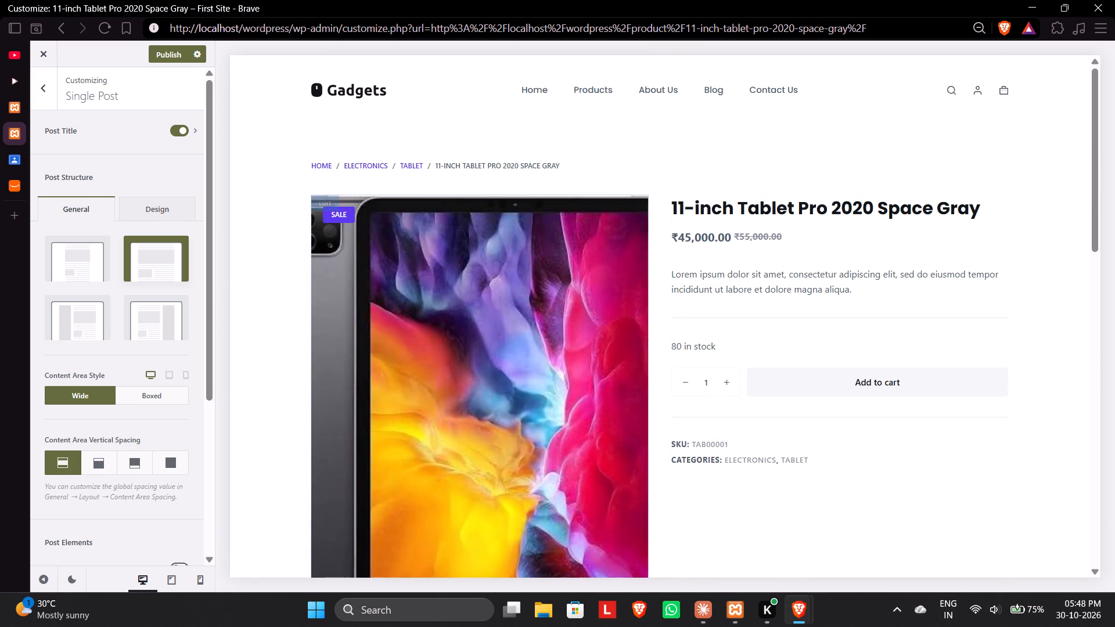
pyautogui.scroll(-2, 999, 340)
pyautogui.scroll(-1, 1069, 362)
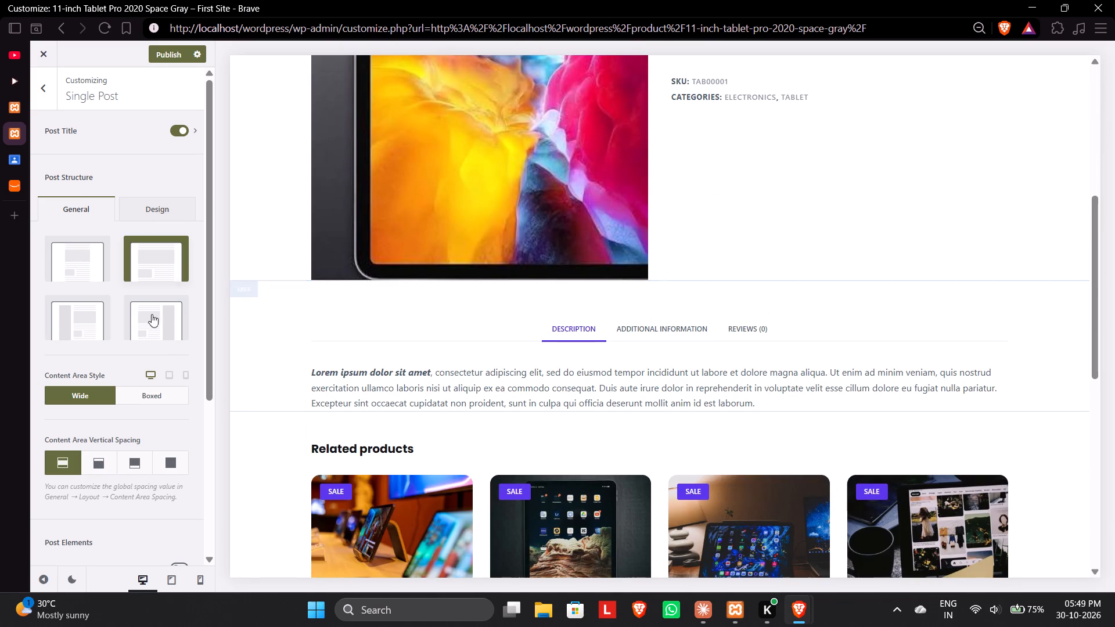
pyautogui.scroll(-2, 113, 425)
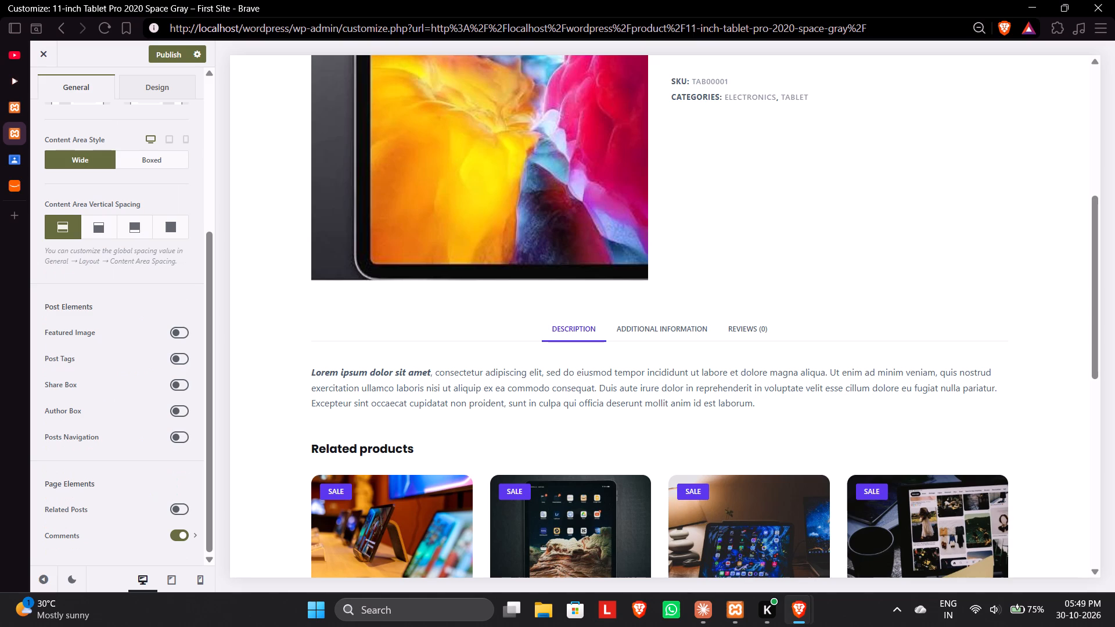
pyautogui.scroll(-2, 98, 431)
# Rewind the tutorial video to the part where the WooCommerce Single Product settings are opened.
pyautogui.click(45, 56)
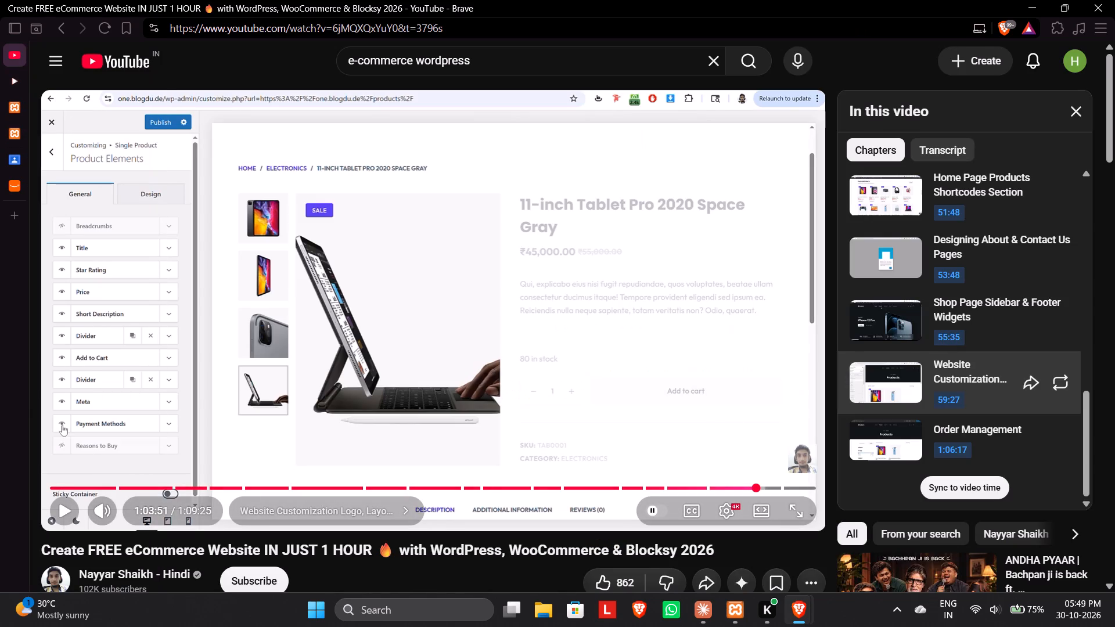
pyautogui.click(257, 266)
pyautogui.press('Left')
pyautogui.press('Left')
pyautogui.press('Left')
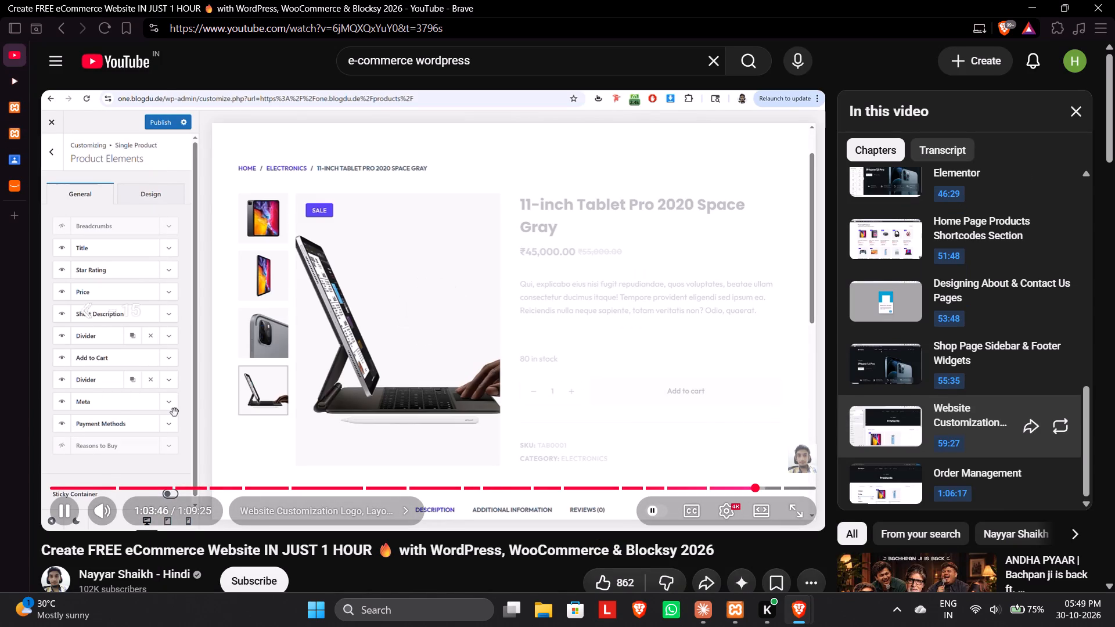
pyautogui.press('Left')
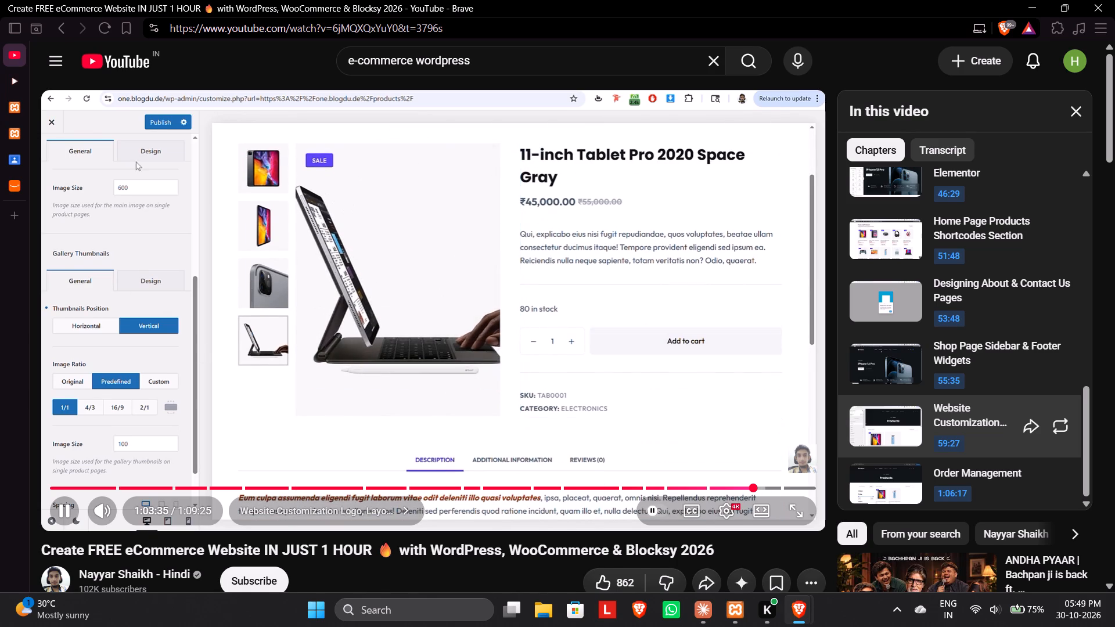
pyautogui.press('Left')
pyautogui.press('Left')
pyautogui.press('Left')
pyautogui.press('Left')
pyautogui.press('Left')
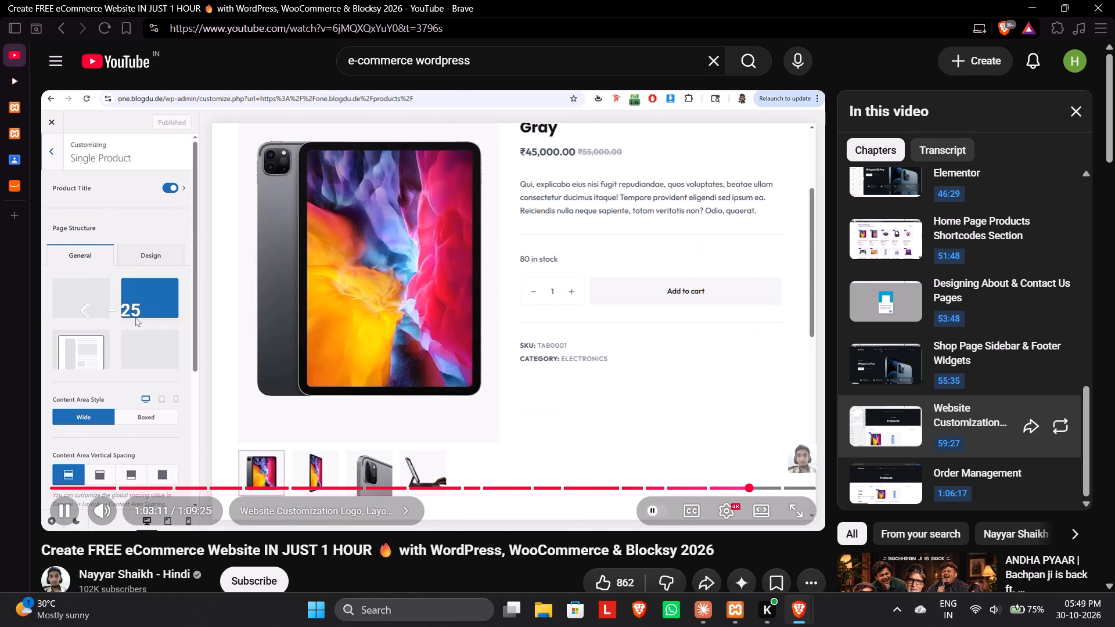
pyautogui.click(365, 236)
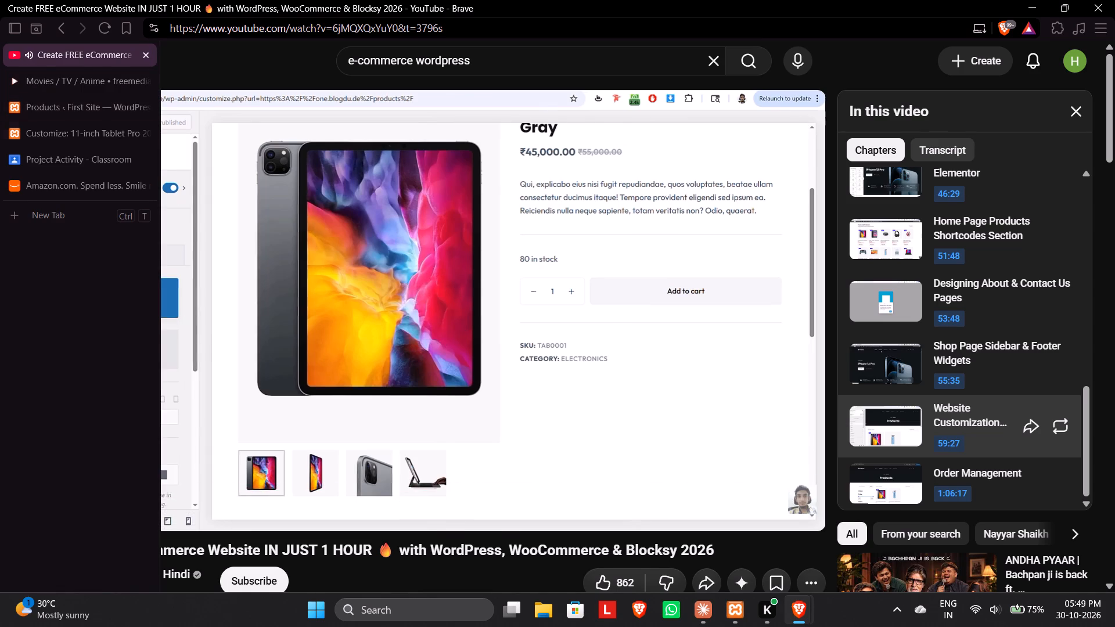
# Return to the Customizer, keep its unsaved changes, and open the WooCommerce Single Product settings.
pyautogui.click(66, 138)
pyautogui.click(46, 54)
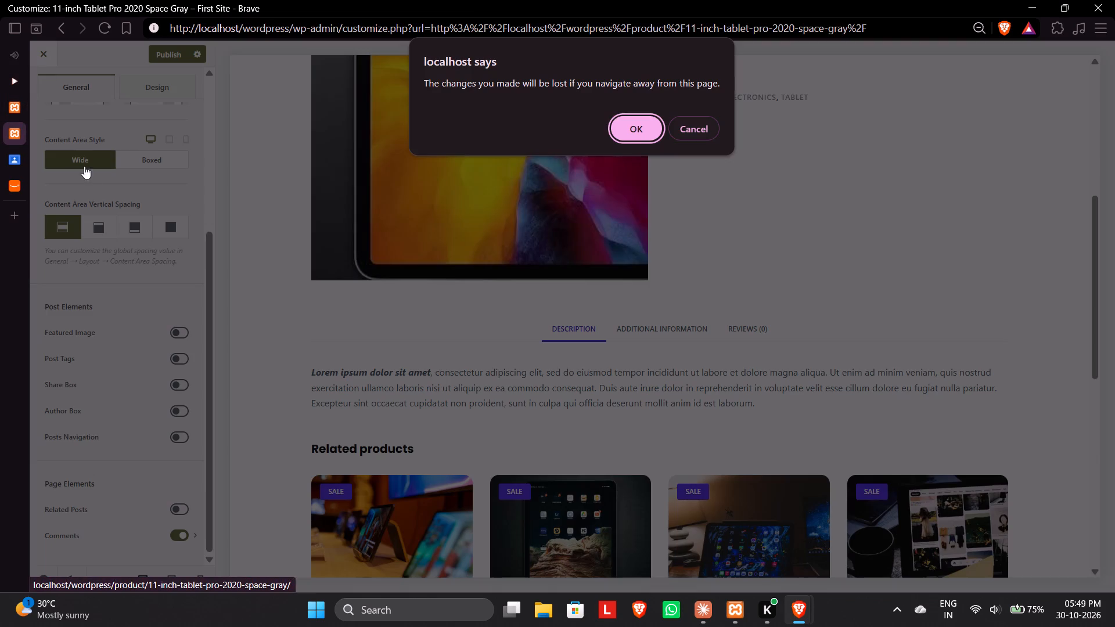
pyautogui.click(703, 126)
pyautogui.scroll(4, 78, 239)
pyautogui.click(36, 88)
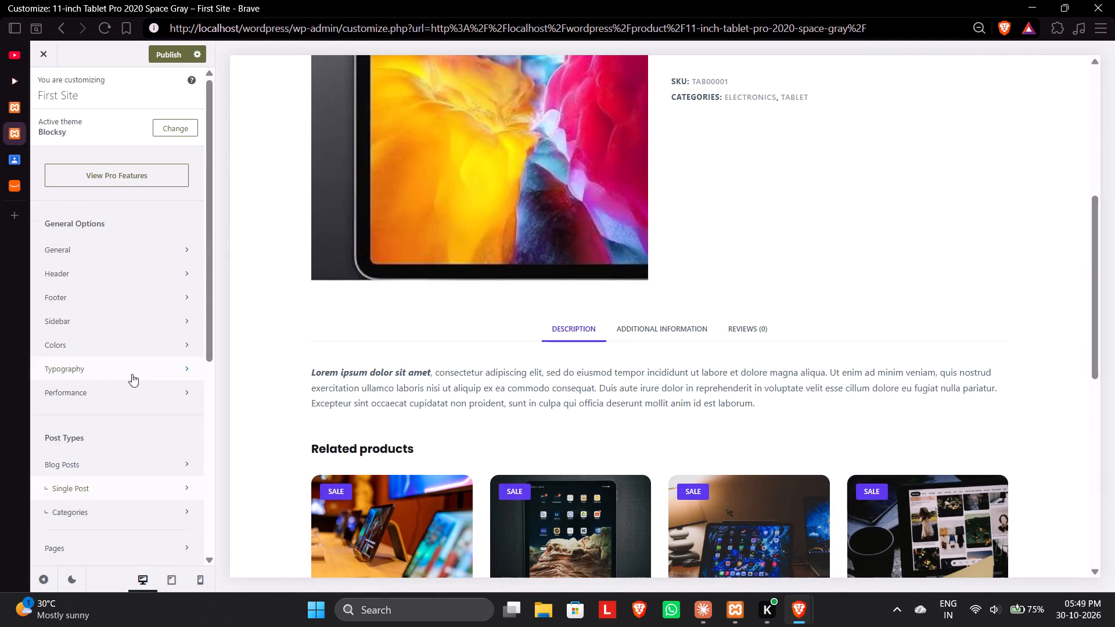
pyautogui.scroll(-2, 85, 334)
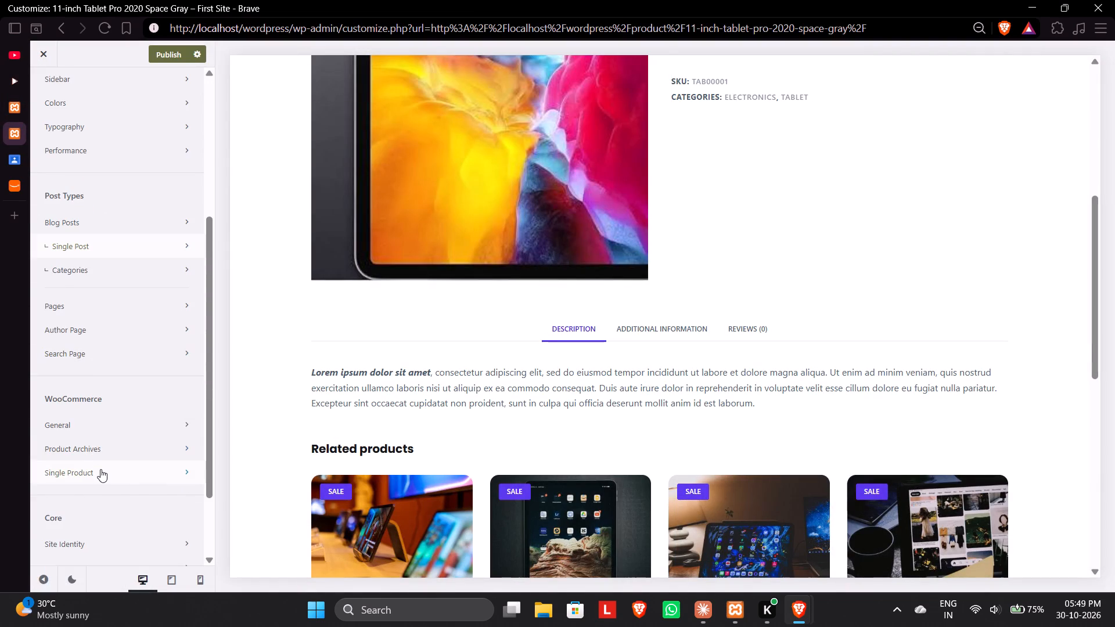
pyautogui.click(100, 469)
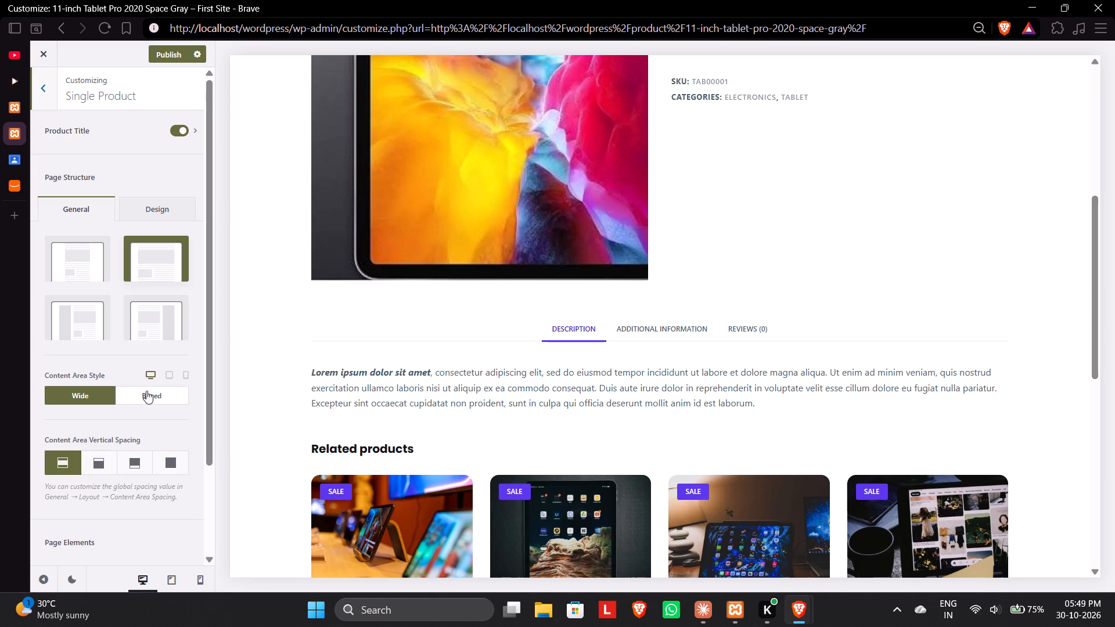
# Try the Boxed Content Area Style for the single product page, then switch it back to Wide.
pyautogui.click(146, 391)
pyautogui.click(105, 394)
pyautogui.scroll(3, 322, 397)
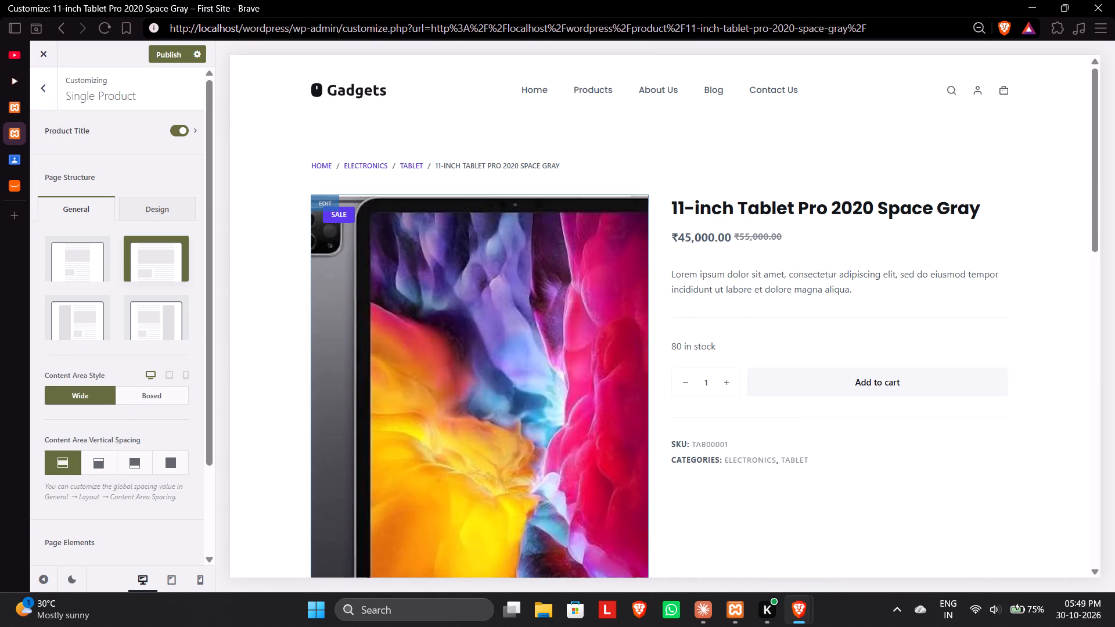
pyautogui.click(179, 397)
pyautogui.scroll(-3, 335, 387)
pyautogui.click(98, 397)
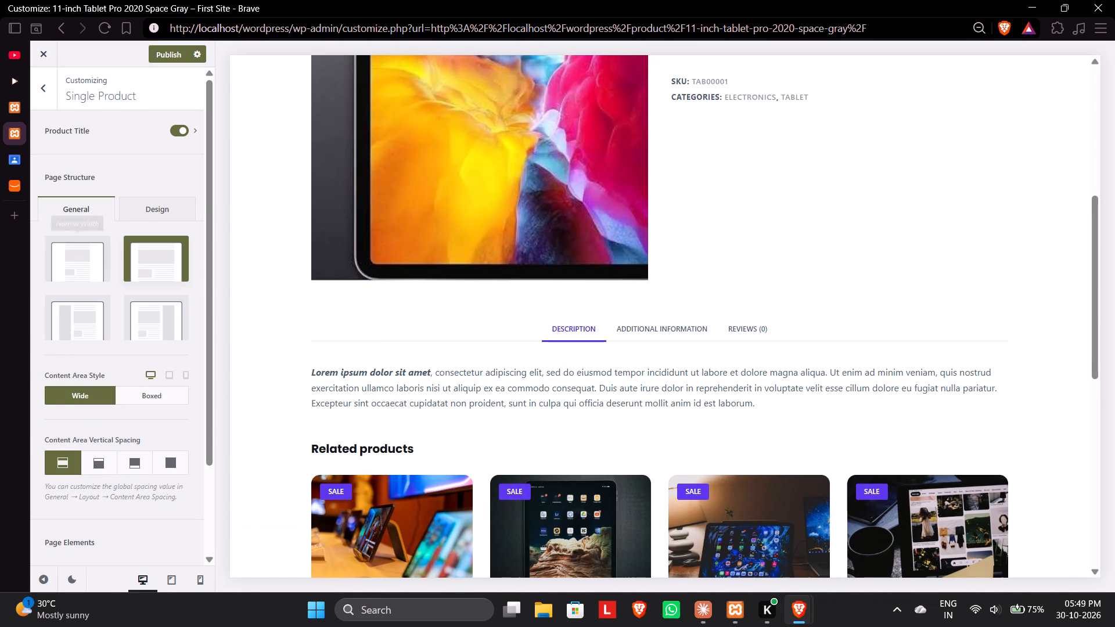
# Check the Single Product Design options and the Page Elements list.
pyautogui.click(142, 213)
pyautogui.click(74, 211)
pyautogui.scroll(-3, 123, 412)
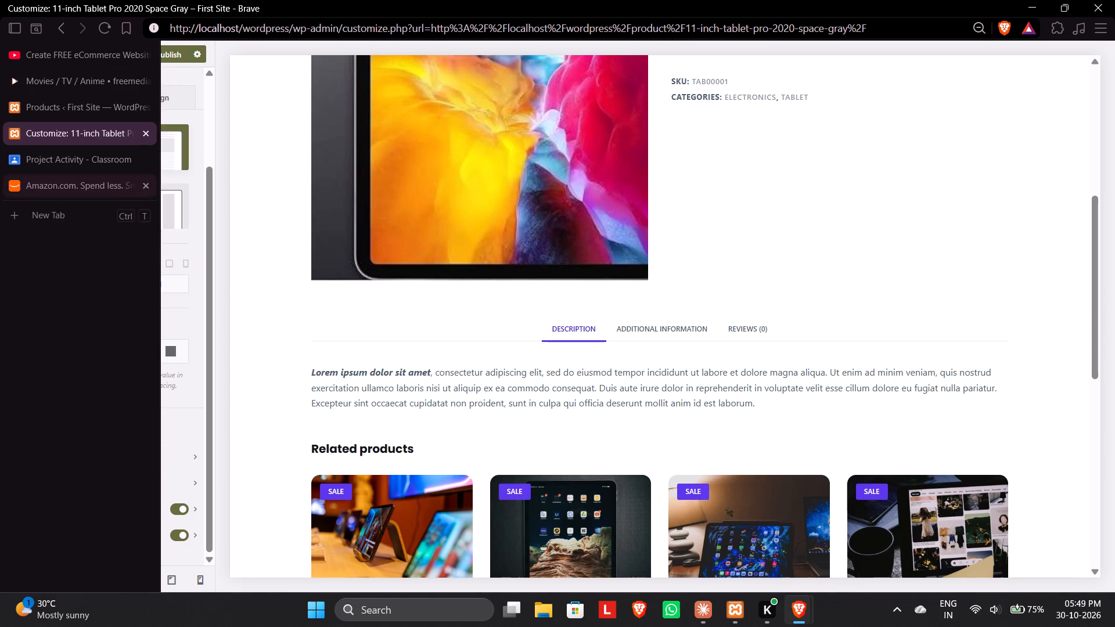
# Watch the tutorial's Single Product section and open the matching Product Gallery settings in the Customizer.
pyautogui.click(54, 60)
pyautogui.click(244, 247)
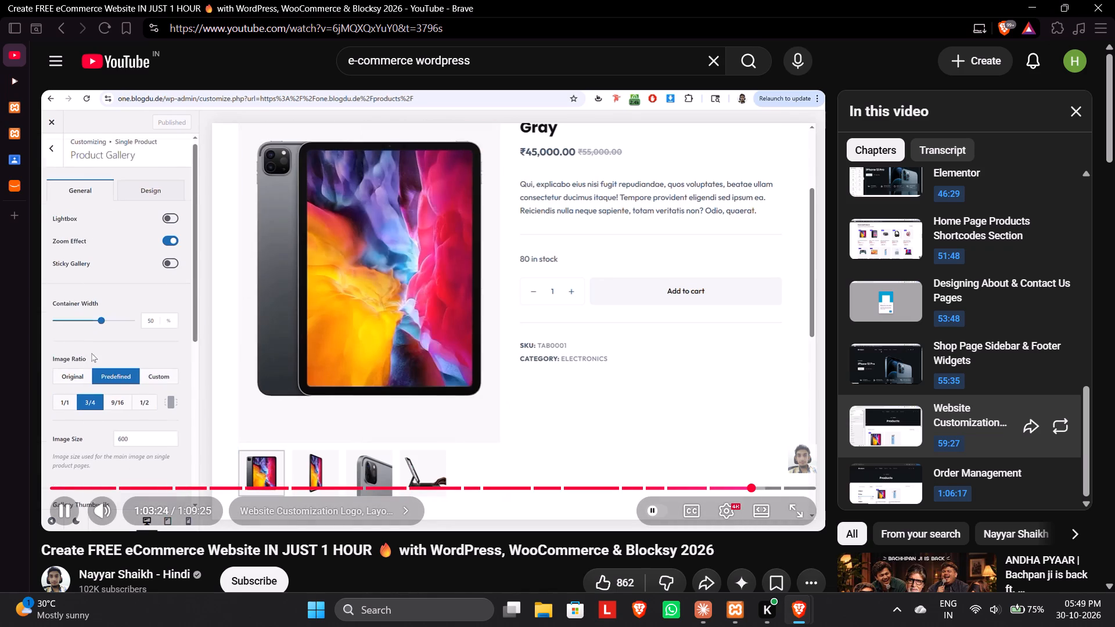
pyautogui.click(433, 308)
pyautogui.click(69, 139)
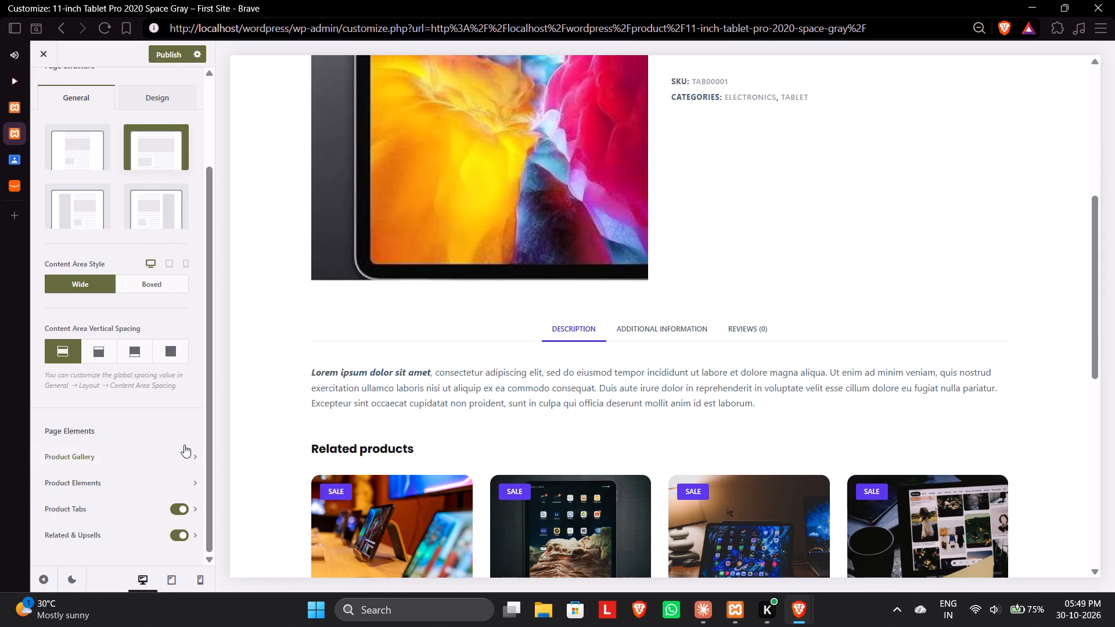
pyautogui.click(122, 463)
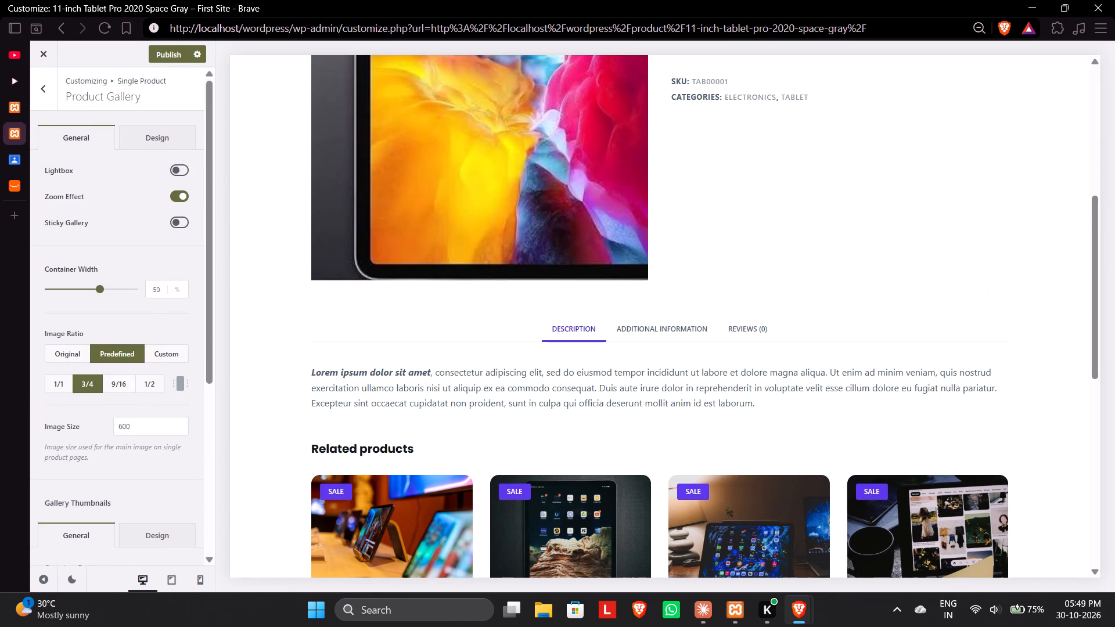
# Examine the Product Gallery's Gallery Thumbnails settings and compare them with the tutorial video's thumbnails position part.
pyautogui.scroll(-2, 96, 296)
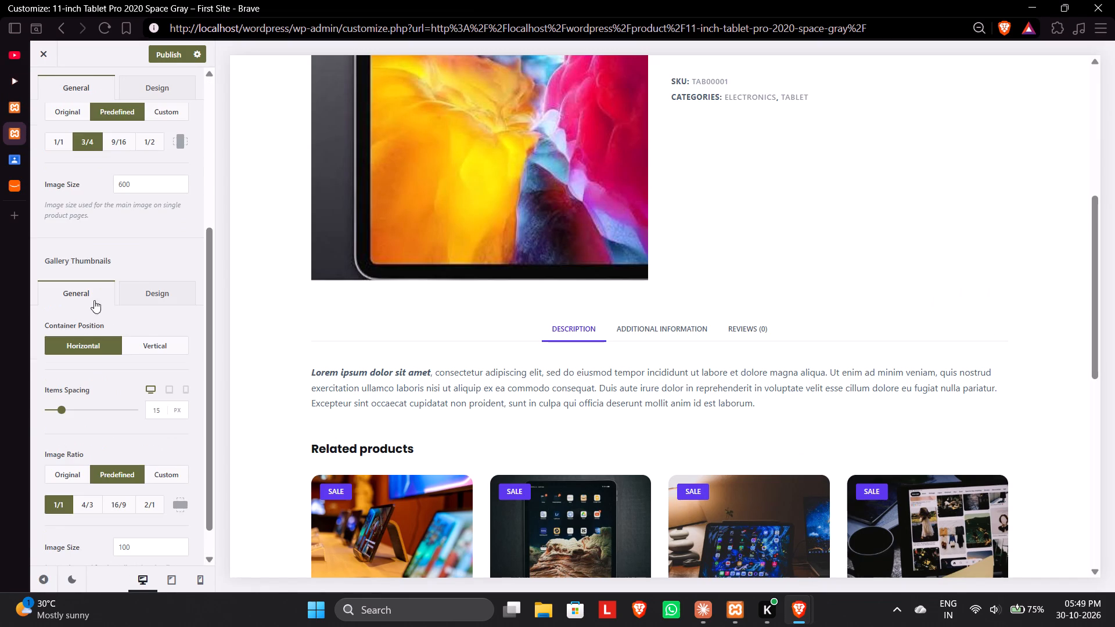
pyautogui.scroll(-2, 100, 358)
pyautogui.scroll(1, 98, 432)
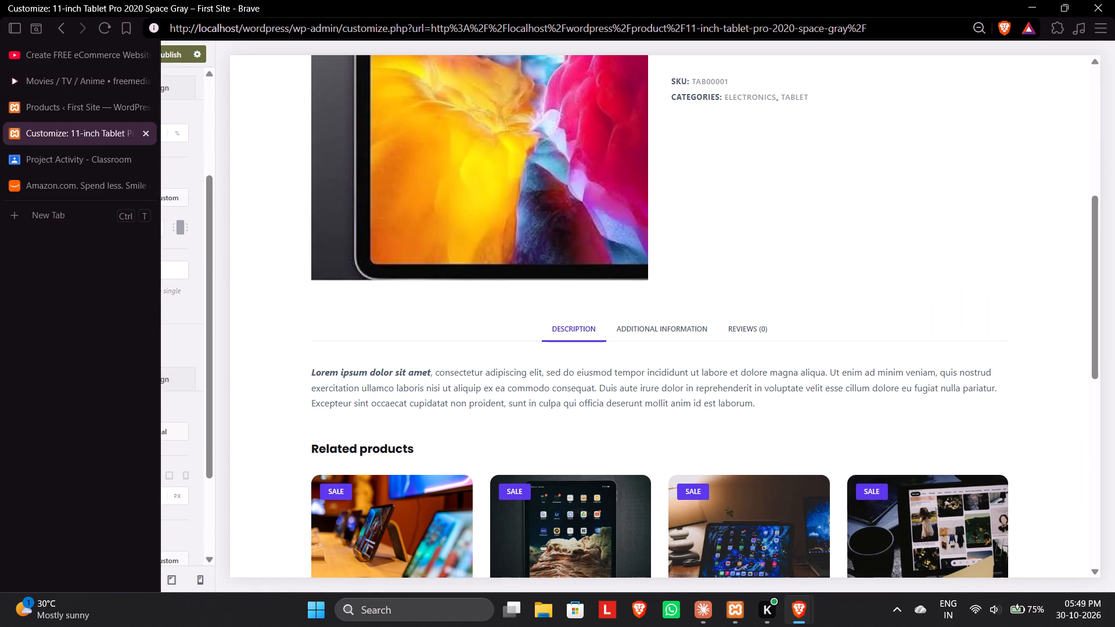
pyautogui.click(63, 59)
pyautogui.click(434, 320)
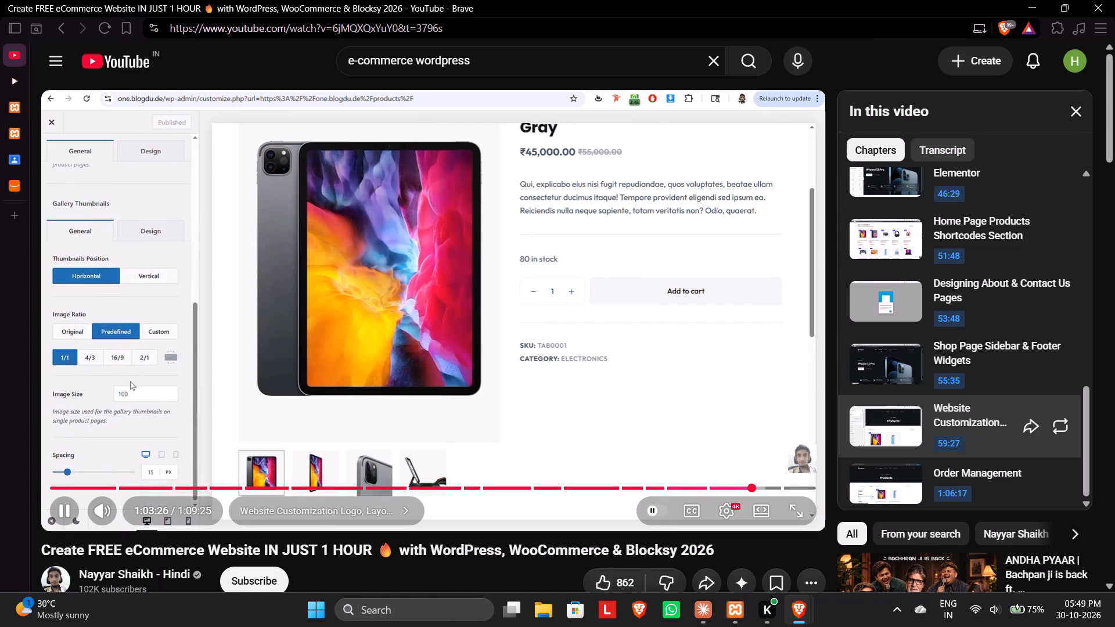
pyautogui.click(52, 141)
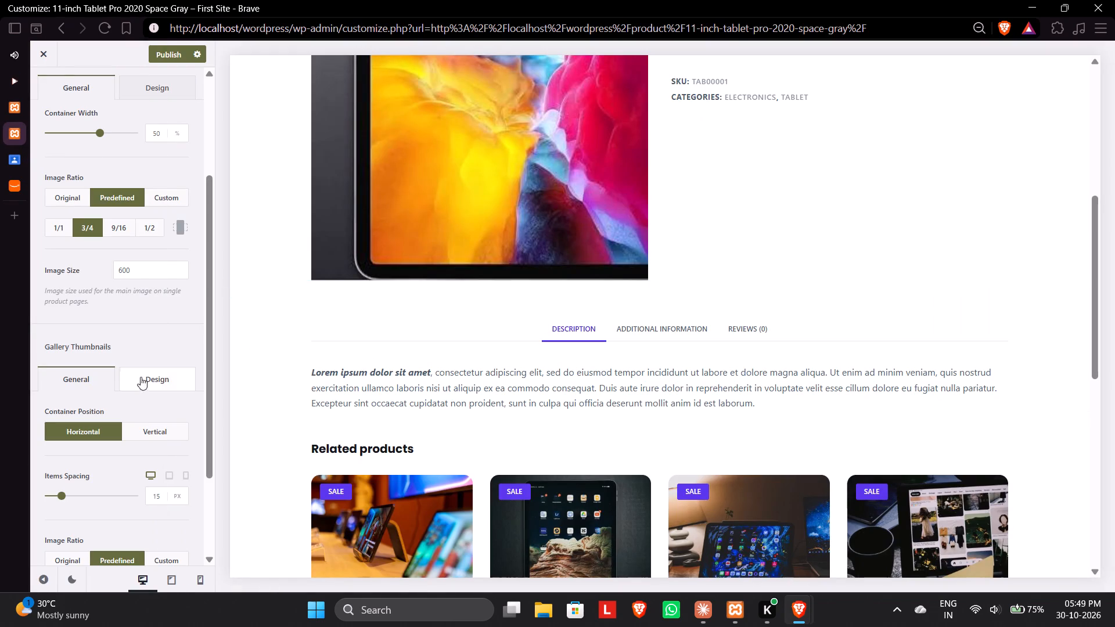
pyautogui.click(37, 59)
pyautogui.click(296, 277)
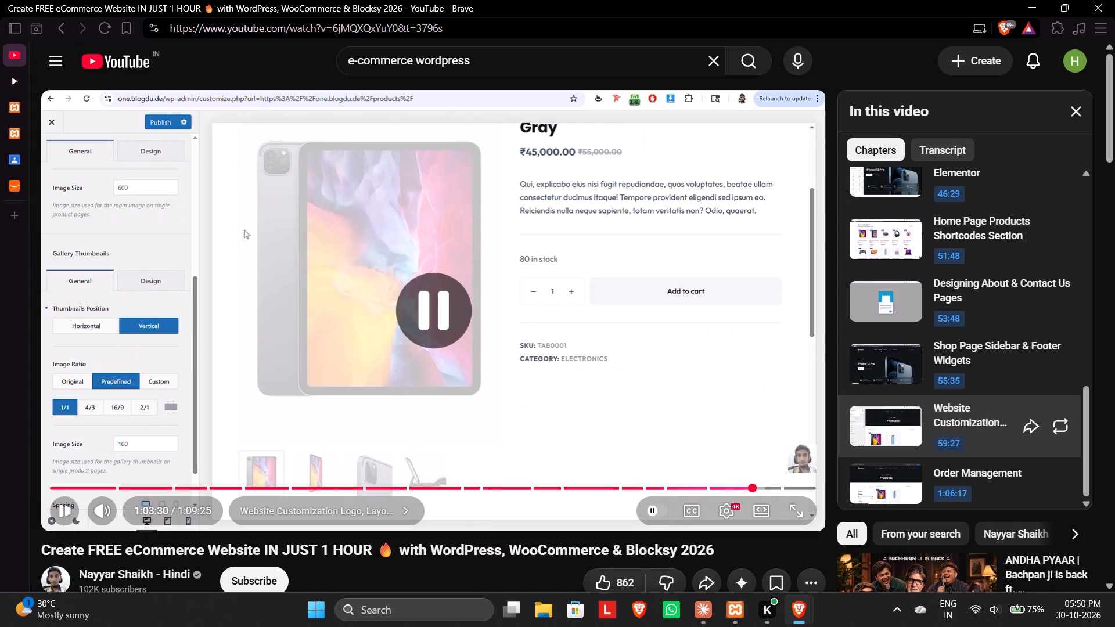
pyautogui.click(67, 128)
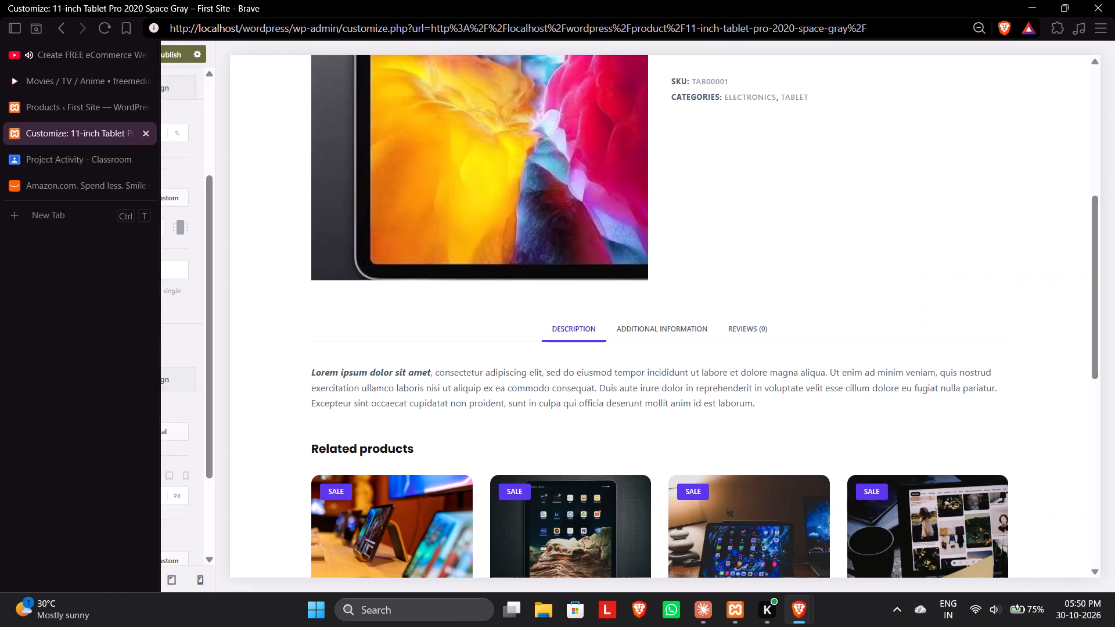
# Set the Gallery Thumbnails Container Position to Vertical and check the product page preview.
pyautogui.scroll(3, 148, 243)
pyautogui.scroll(1, 152, 290)
pyautogui.click(169, 132)
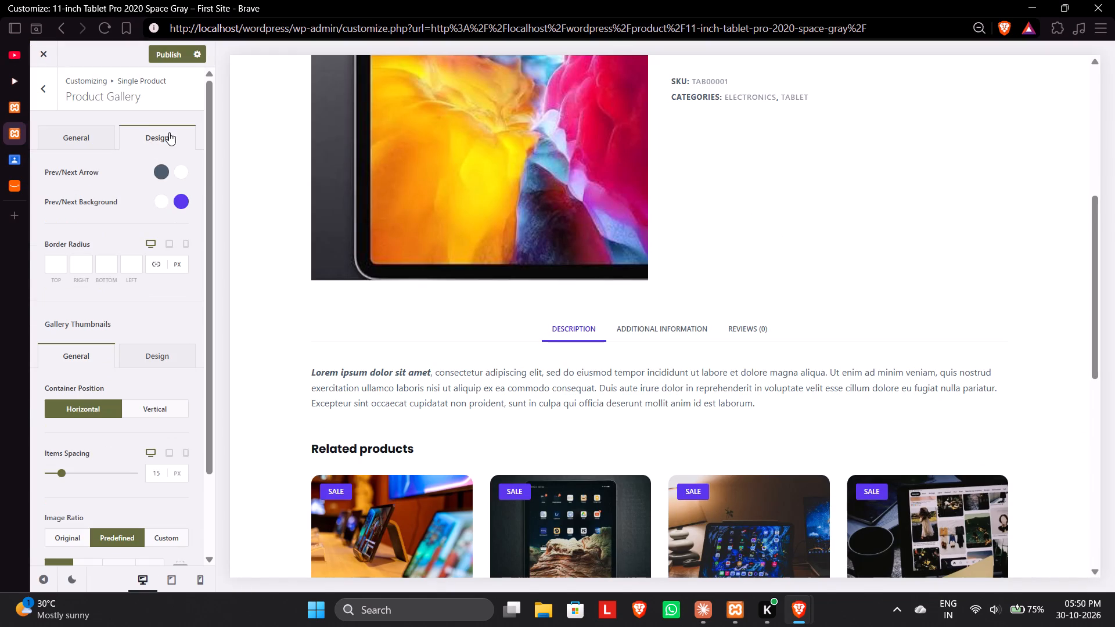
pyautogui.click(155, 409)
pyautogui.scroll(1, 340, 405)
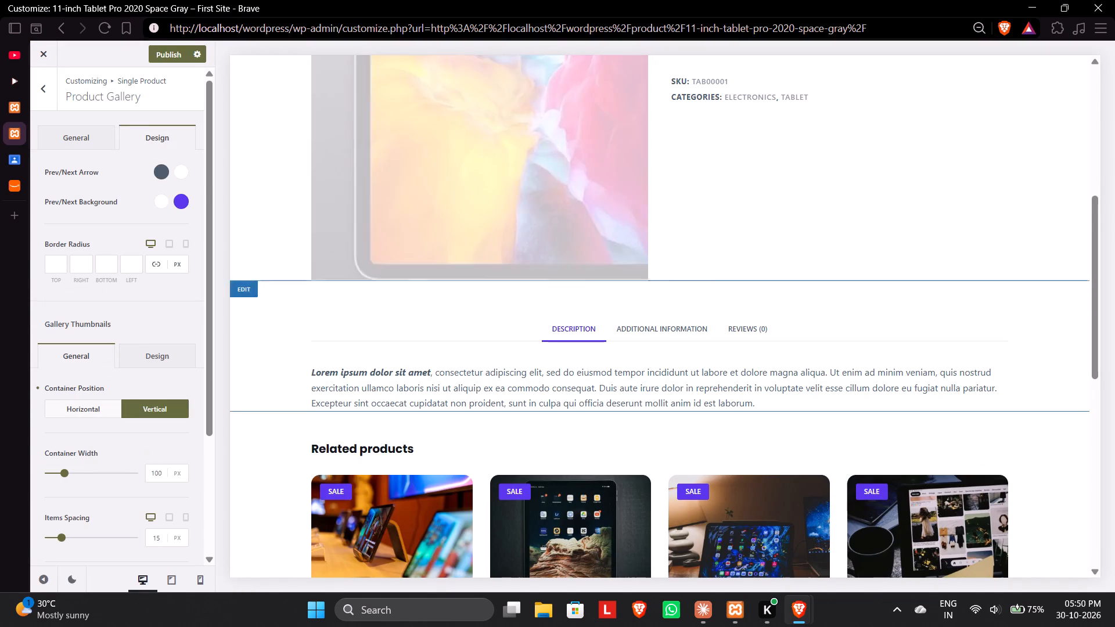
pyautogui.scroll(1, 356, 424)
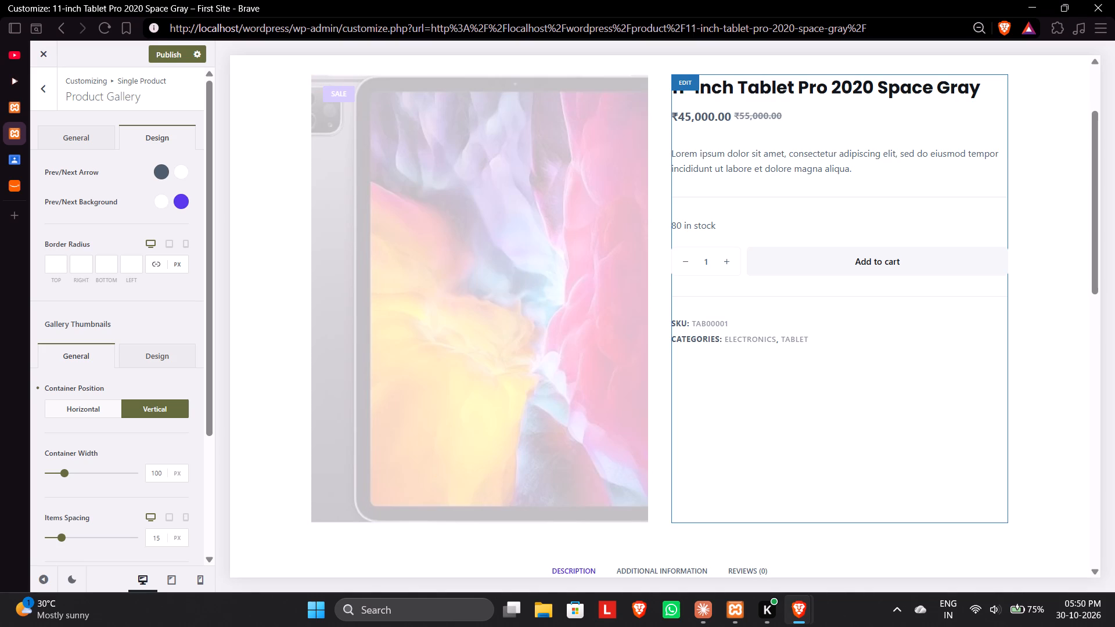
# Compare the vertical thumbnail layout with the tutorial video, then publish the Product Gallery change.
pyautogui.click(84, 56)
pyautogui.click(430, 338)
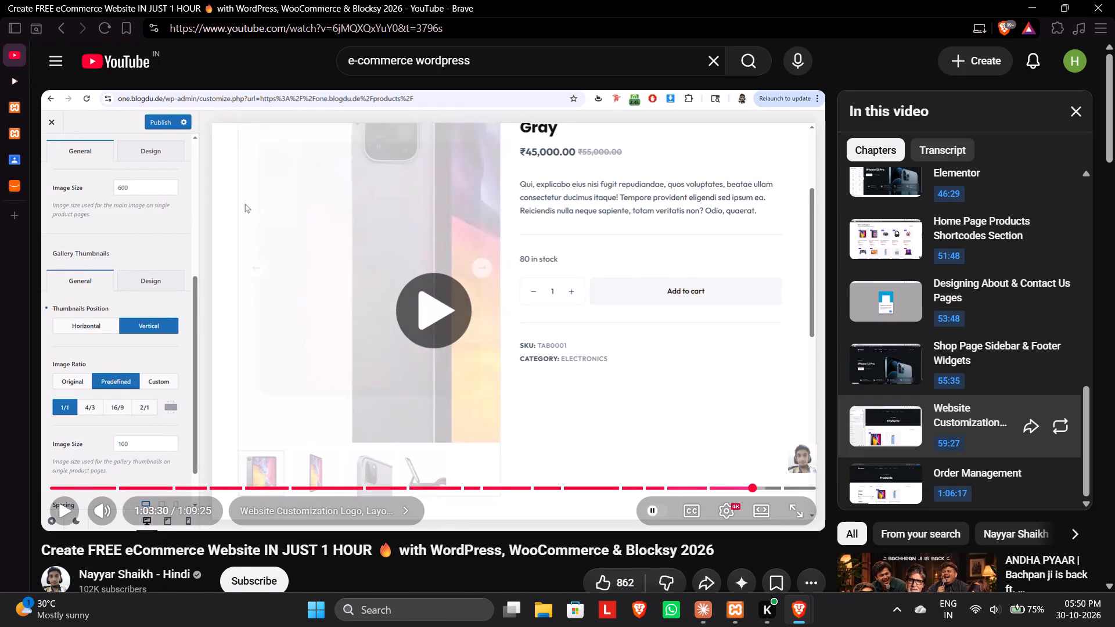
pyautogui.click(105, 162)
pyautogui.click(16, 145)
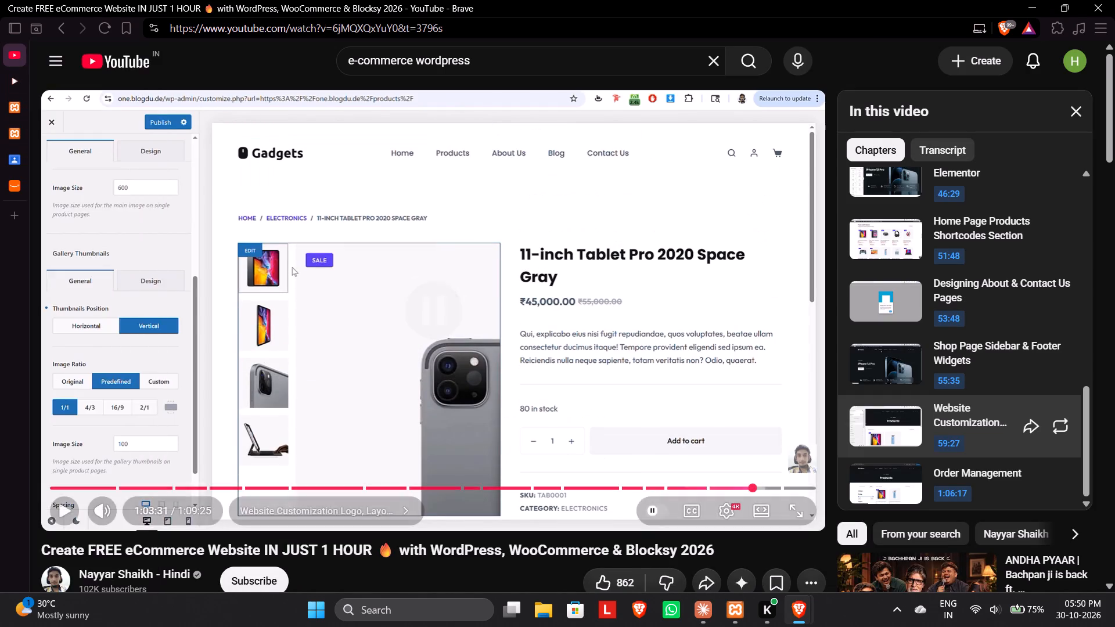
pyautogui.click(3, 129)
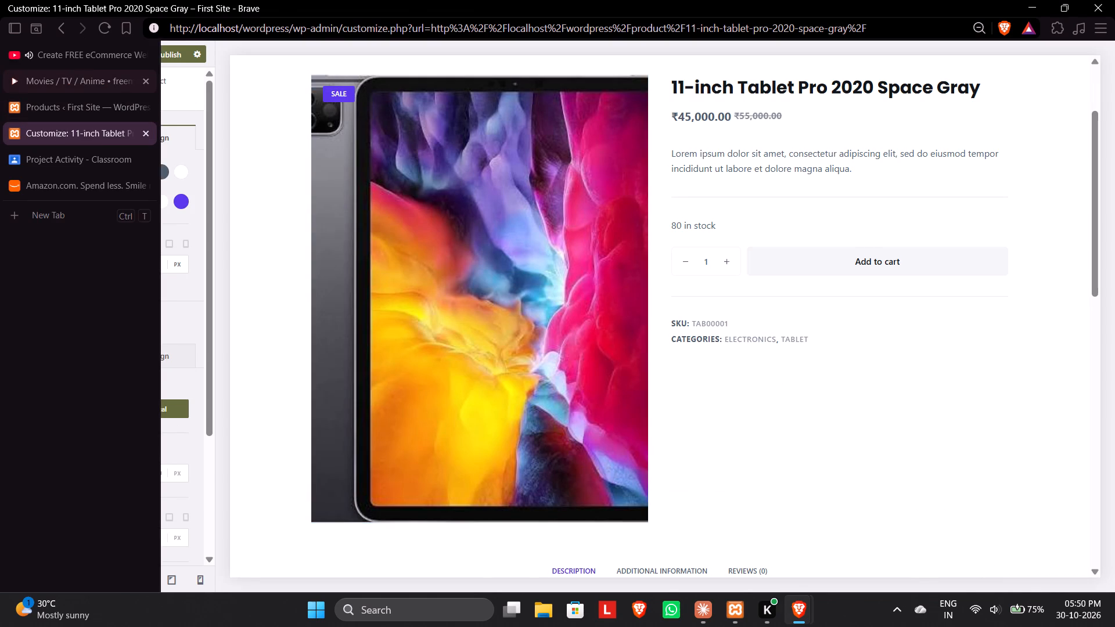
pyautogui.click(73, 63)
pyautogui.click(427, 243)
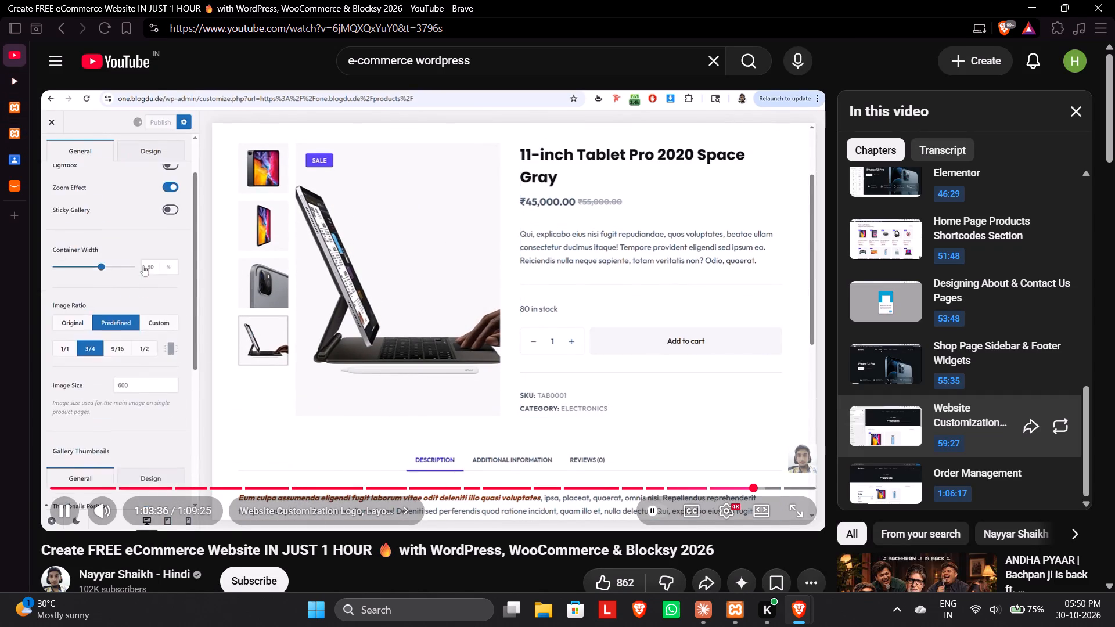
pyautogui.click(78, 141)
pyautogui.click(170, 63)
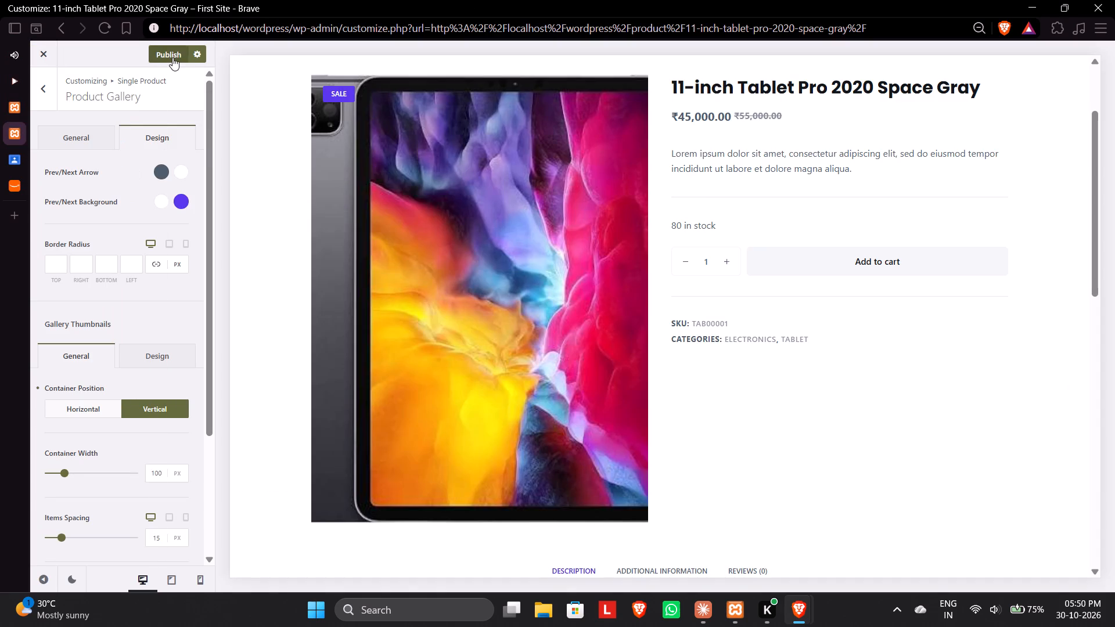
pyautogui.click(172, 57)
# Replay the tutorial's move to Product Elements and open the single product page's Product Elements settings in the Customizer.
pyautogui.scroll(-2, 163, 343)
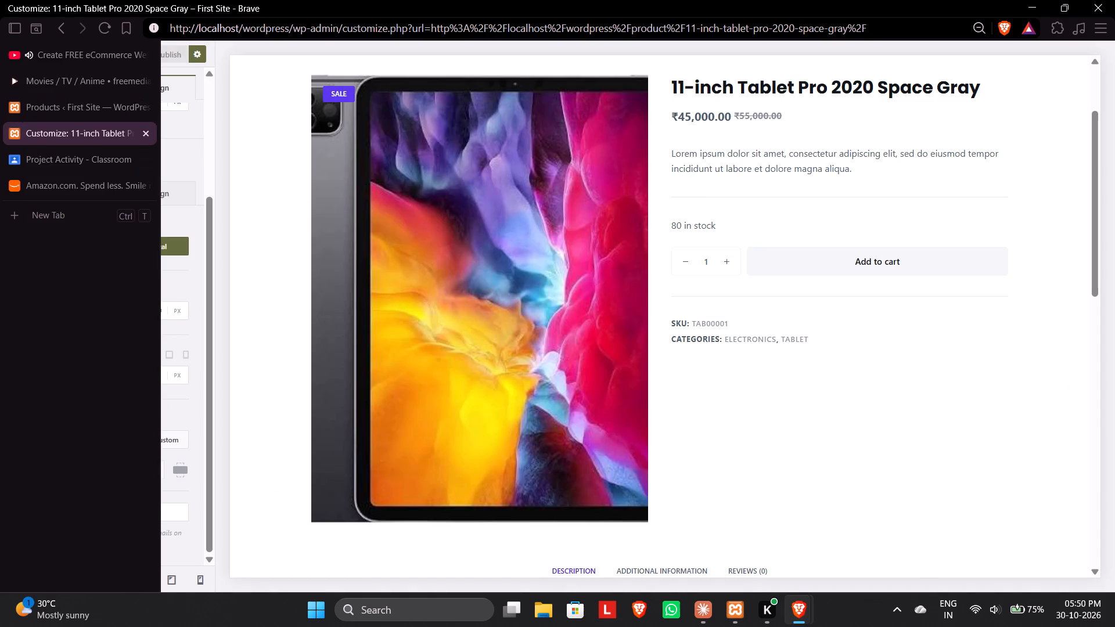
pyautogui.click(68, 47)
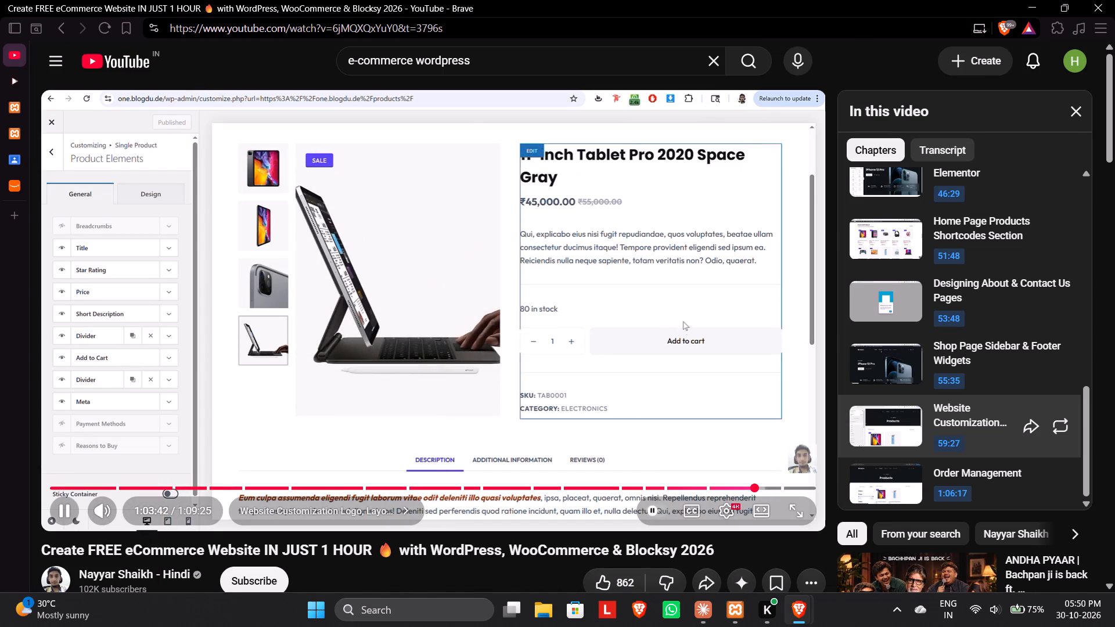
pyautogui.press('Left')
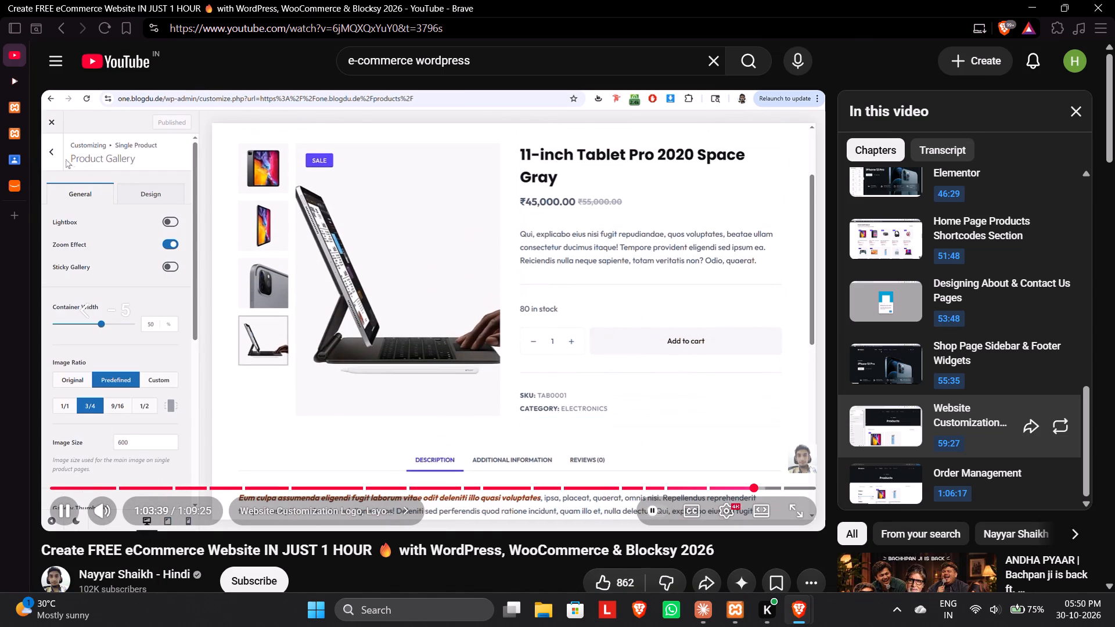
pyautogui.click(223, 219)
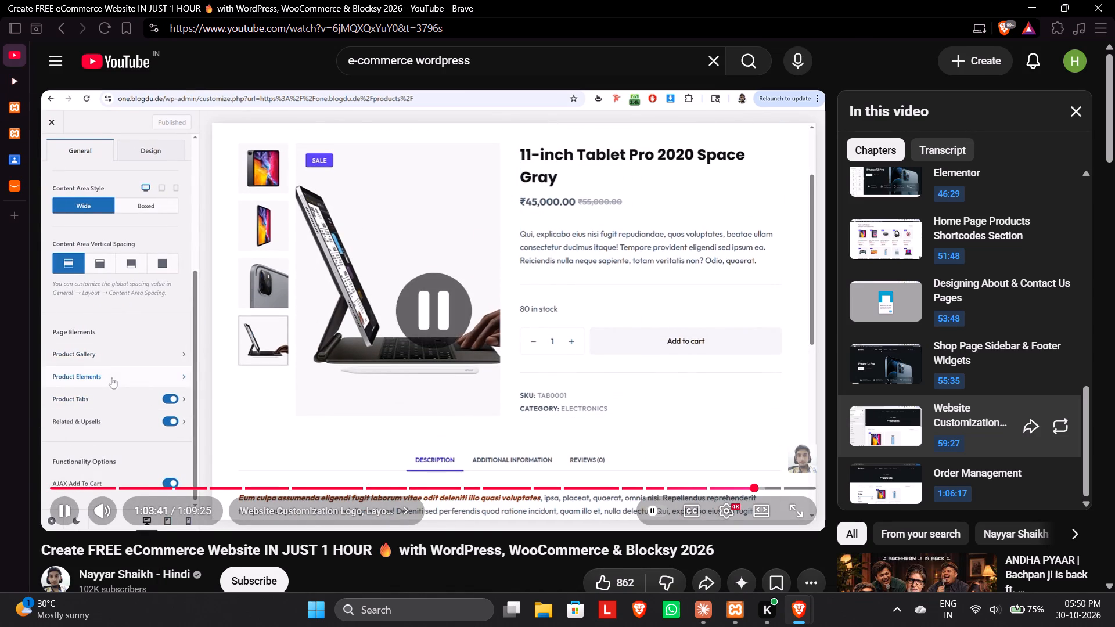
pyautogui.click(58, 135)
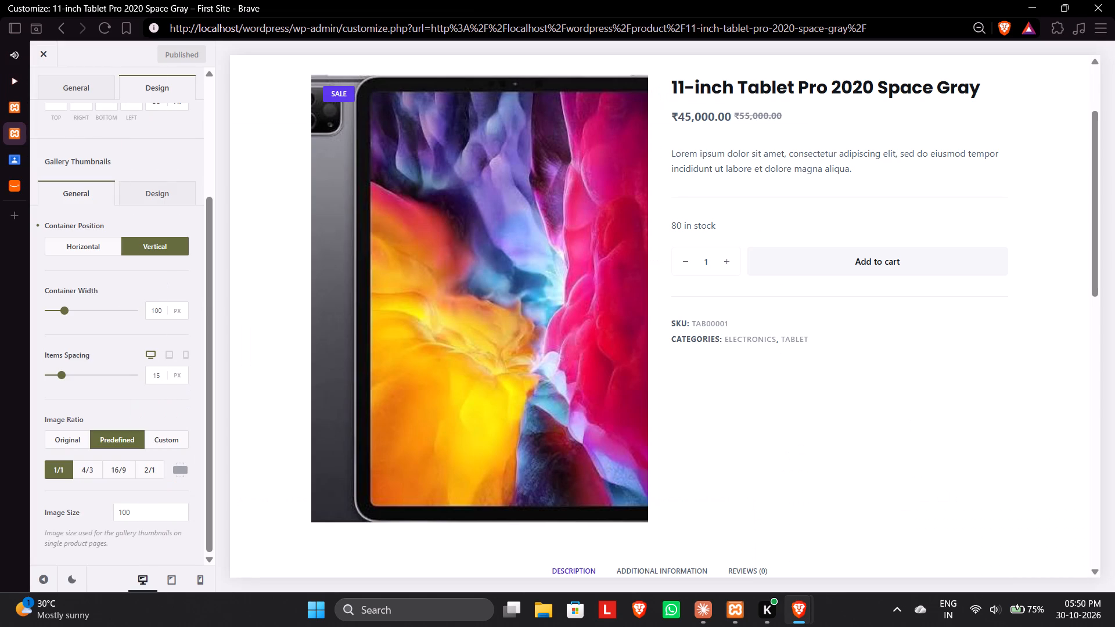
pyautogui.scroll(4, 82, 147)
pyautogui.click(53, 102)
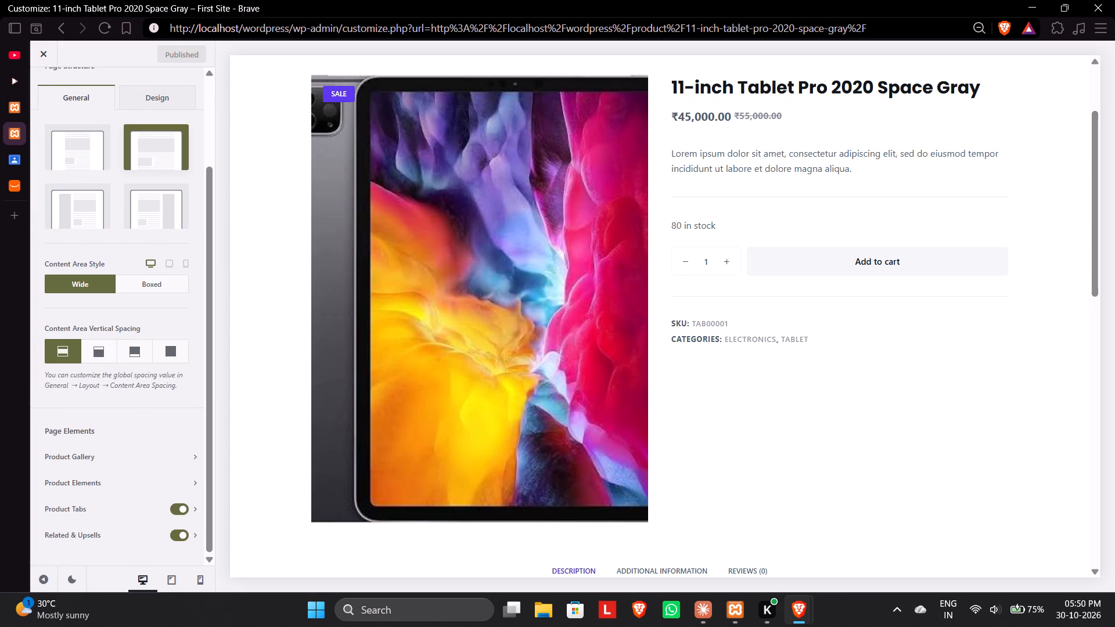
pyautogui.scroll(-2, 109, 379)
pyautogui.click(123, 482)
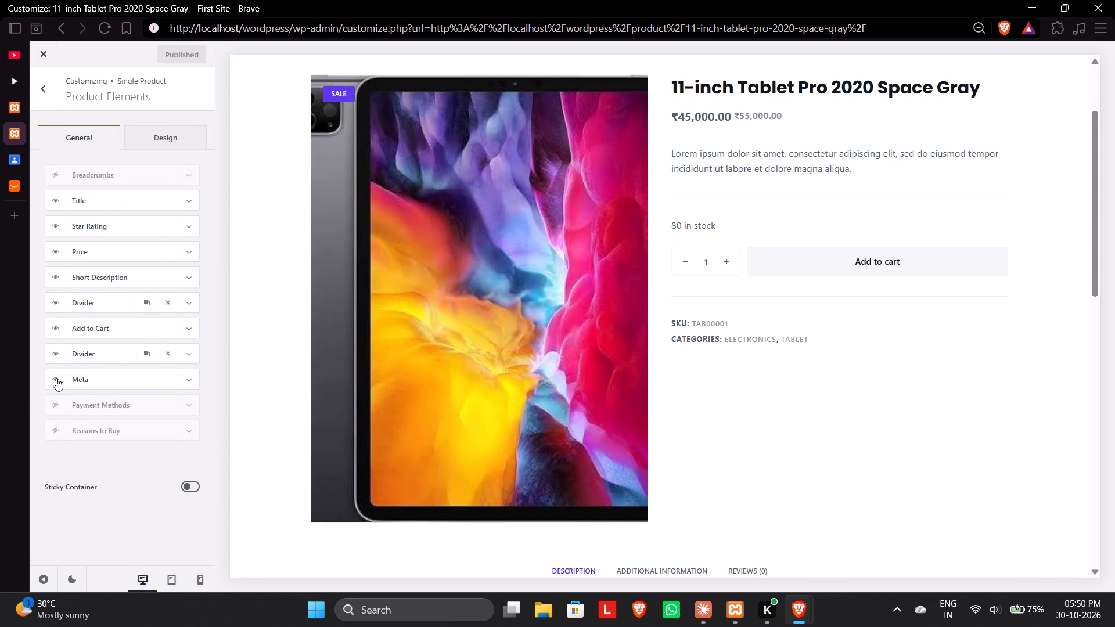
# Show the Payment Methods element on the single product page, check the Product Elements Design options, and publish.
pyautogui.click(51, 399)
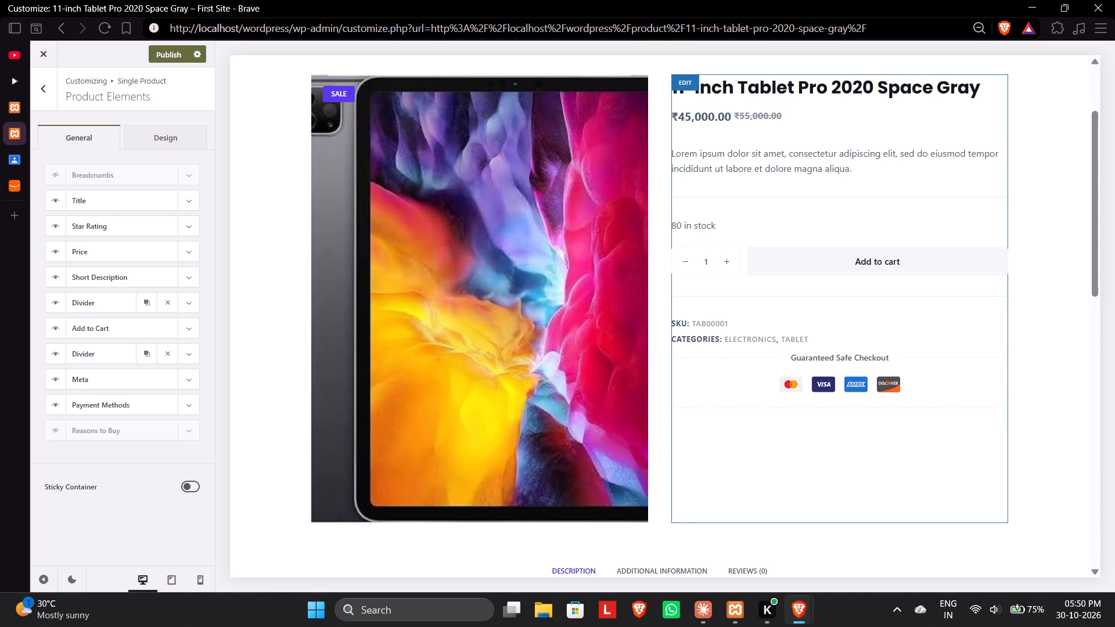
pyautogui.scroll(3, 812, 376)
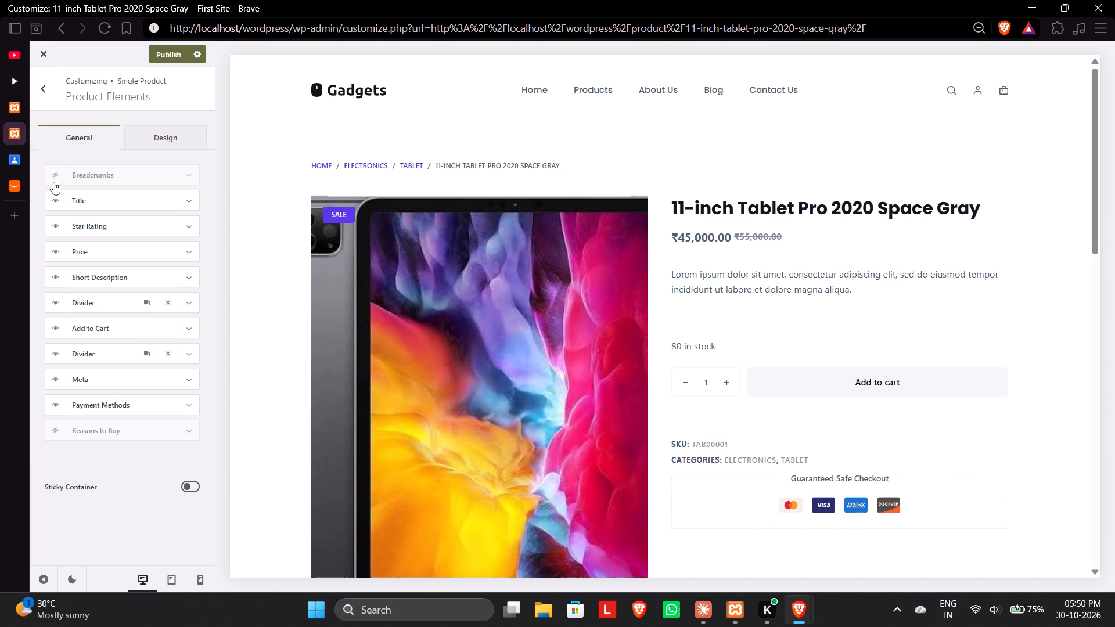
pyautogui.click(181, 131)
pyautogui.scroll(-4, 76, 361)
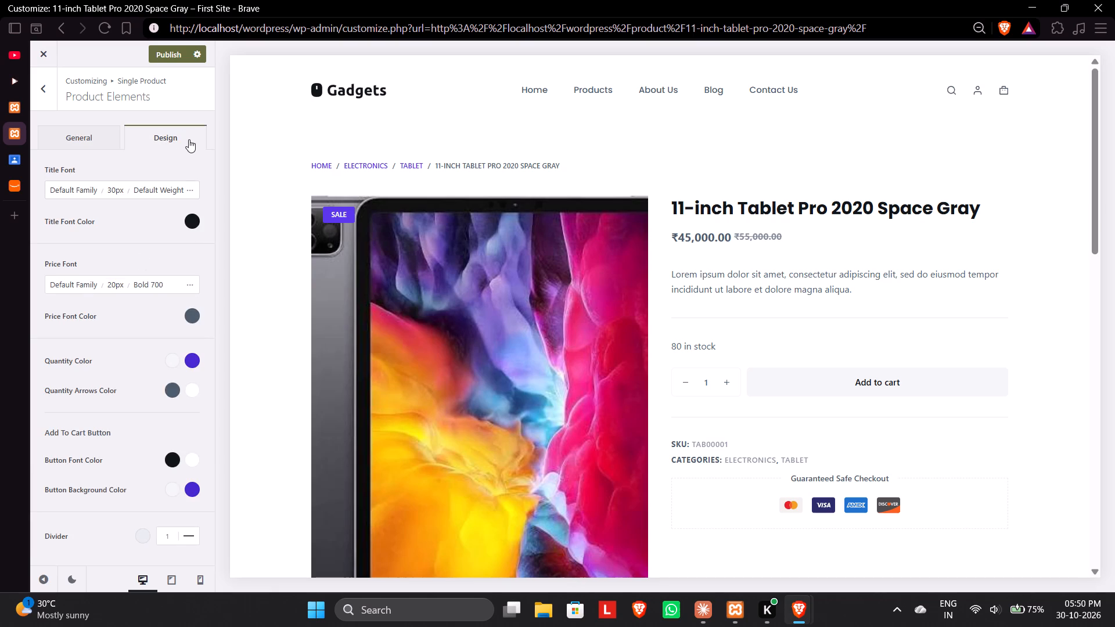
pyautogui.click(166, 47)
# Watch the tutorial's Product Elements section on payment methods, meta and dividers, checking it against the product page preview.
pyautogui.click(67, 48)
pyautogui.click(279, 223)
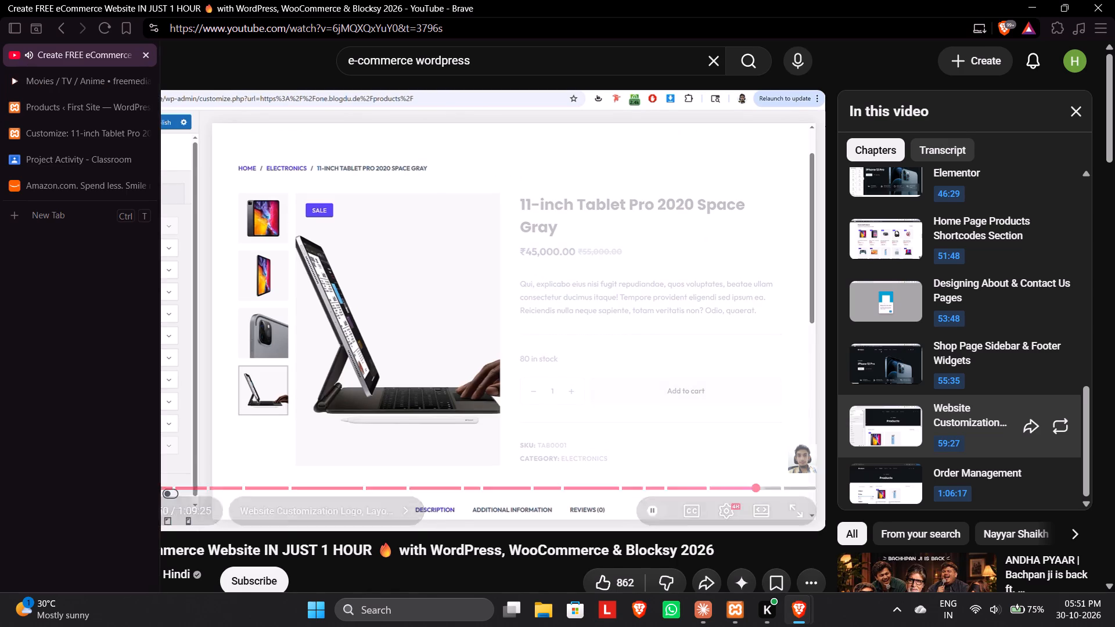
pyautogui.click(59, 164)
pyautogui.click(66, 120)
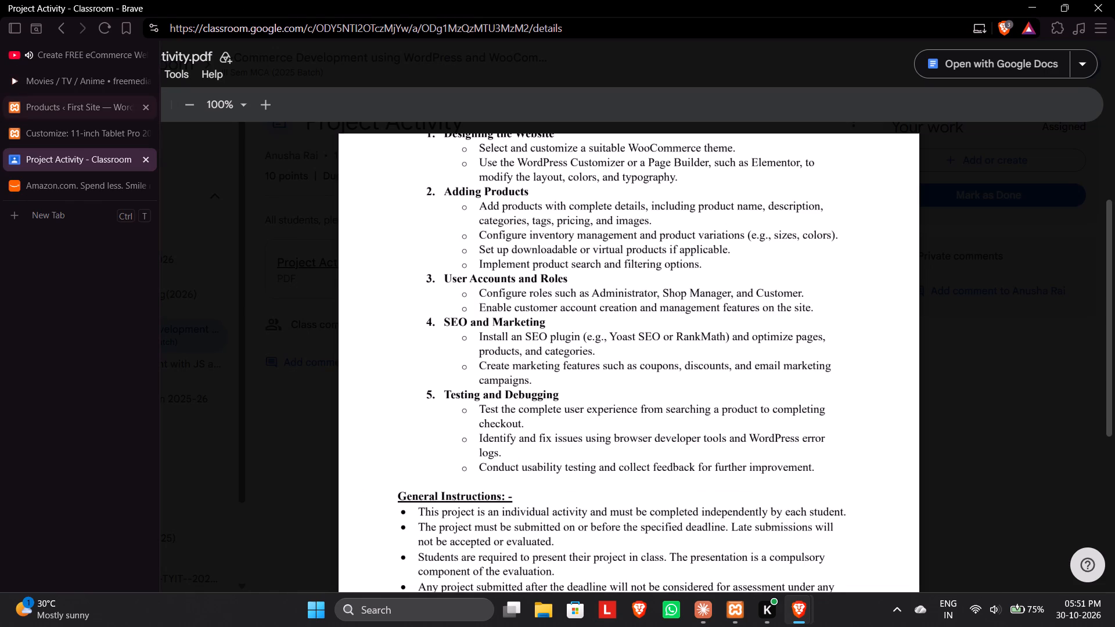
pyautogui.click(76, 107)
pyautogui.click(90, 132)
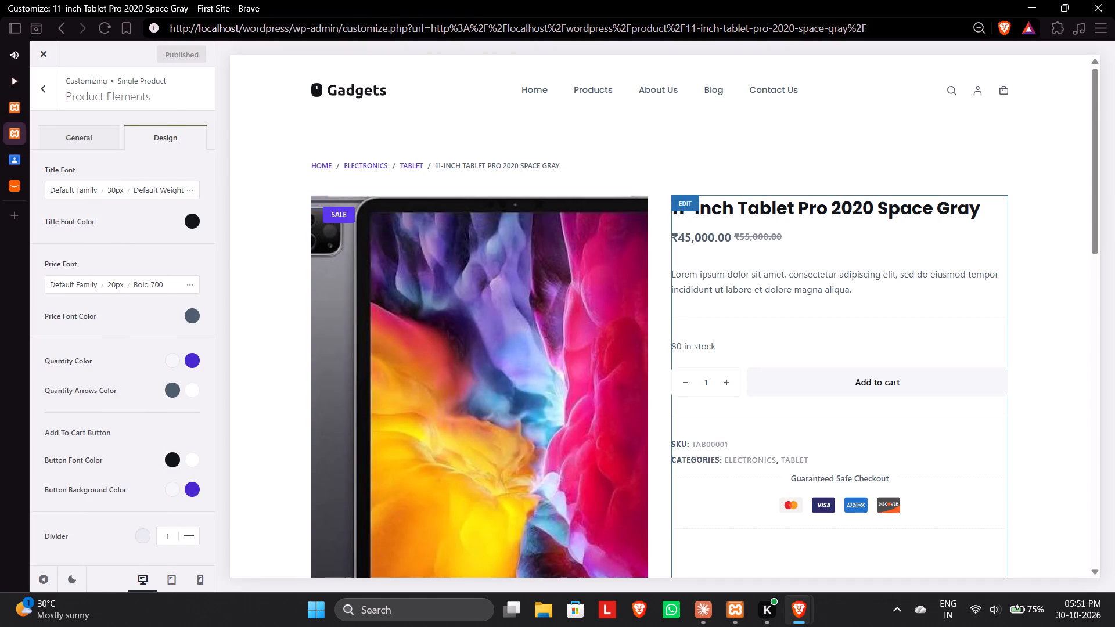
pyautogui.scroll(-1, 389, 361)
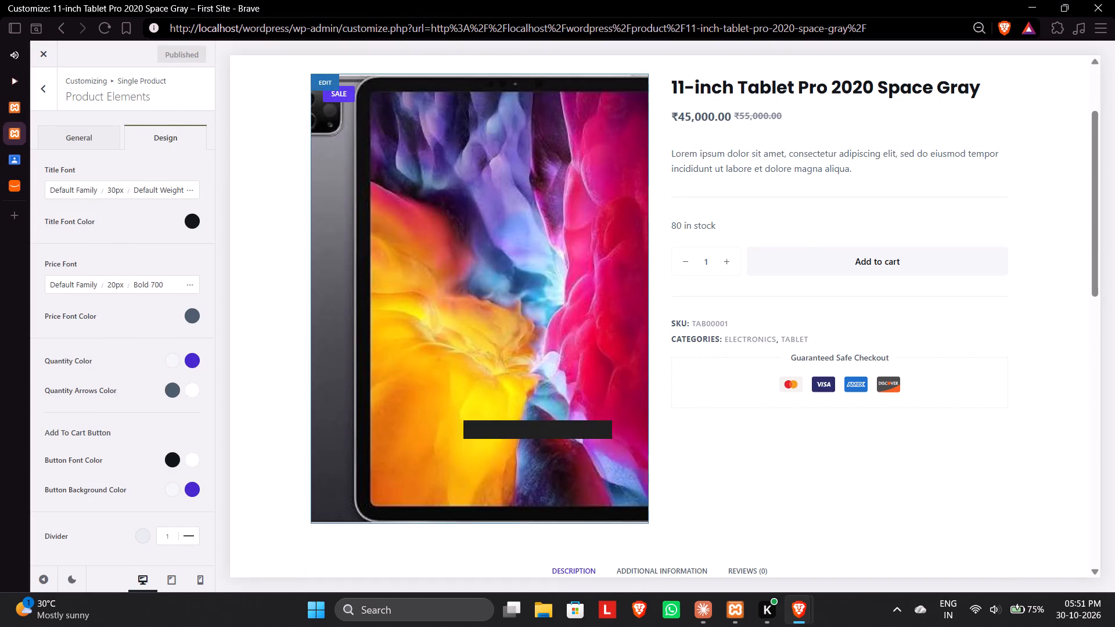
pyautogui.click(80, 56)
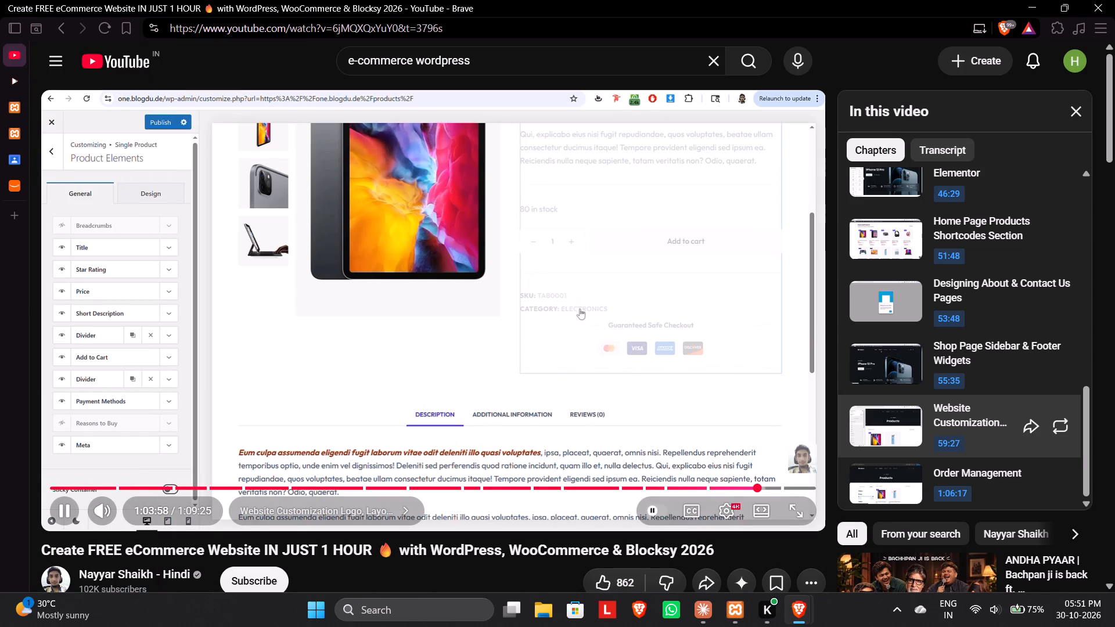
pyautogui.scroll(1, 316, 297)
pyautogui.scroll(2, 326, 351)
pyautogui.scroll(2, 385, 365)
pyautogui.scroll(1, 636, 334)
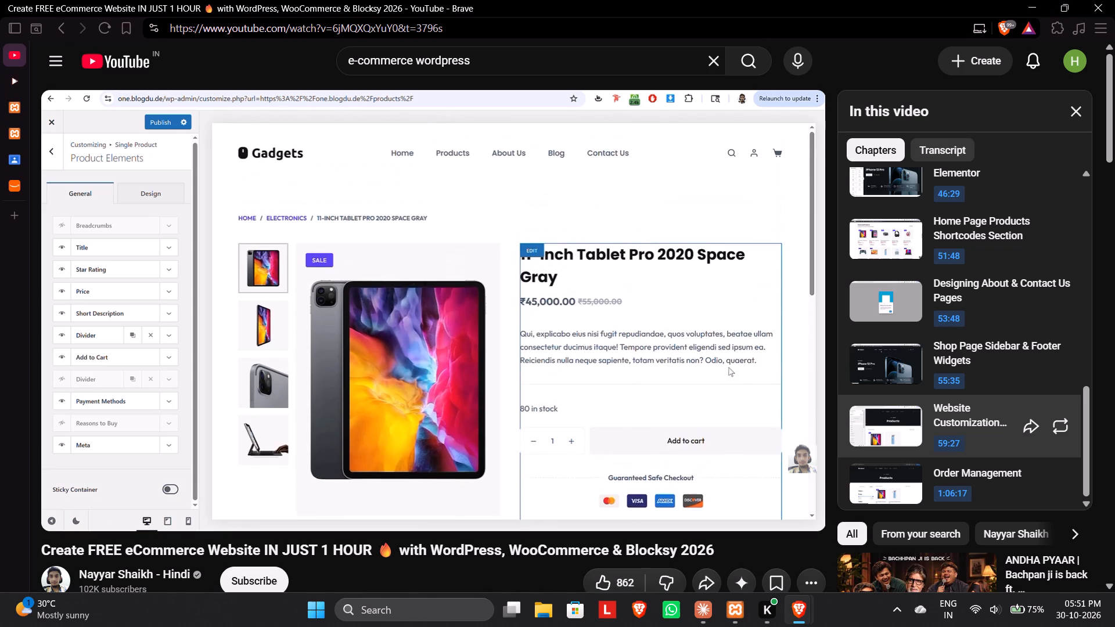
pyautogui.click(524, 323)
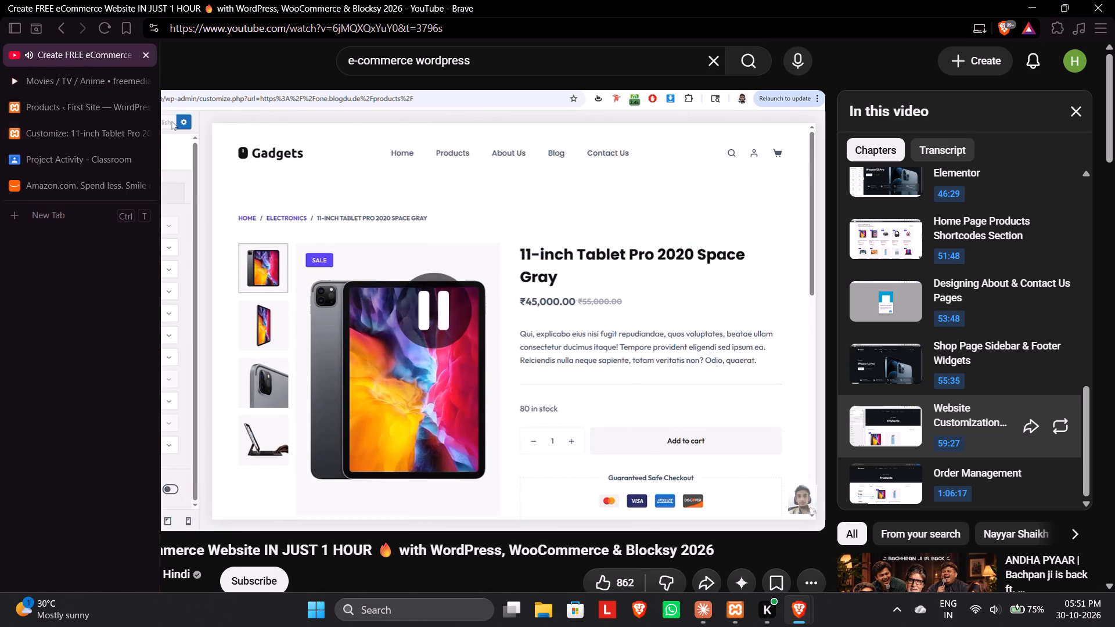
# Following the tutorial video, hide the Divider between Add to Cart and Meta in the Product Elements settings, and publish.
pyautogui.click(74, 105)
pyautogui.click(71, 129)
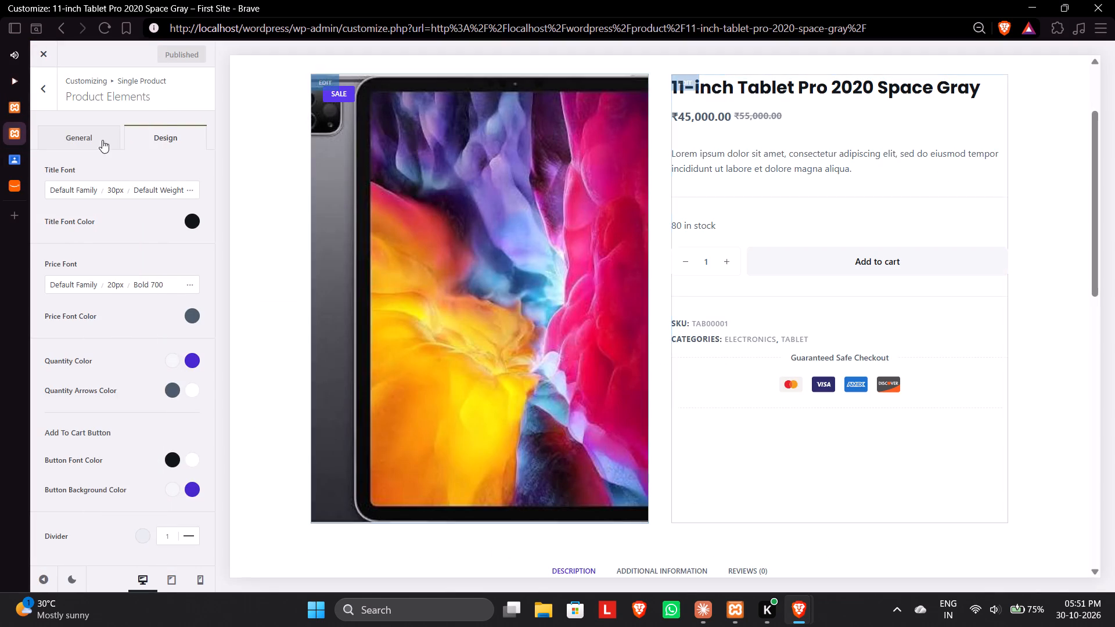
pyautogui.click(71, 55)
pyautogui.click(431, 262)
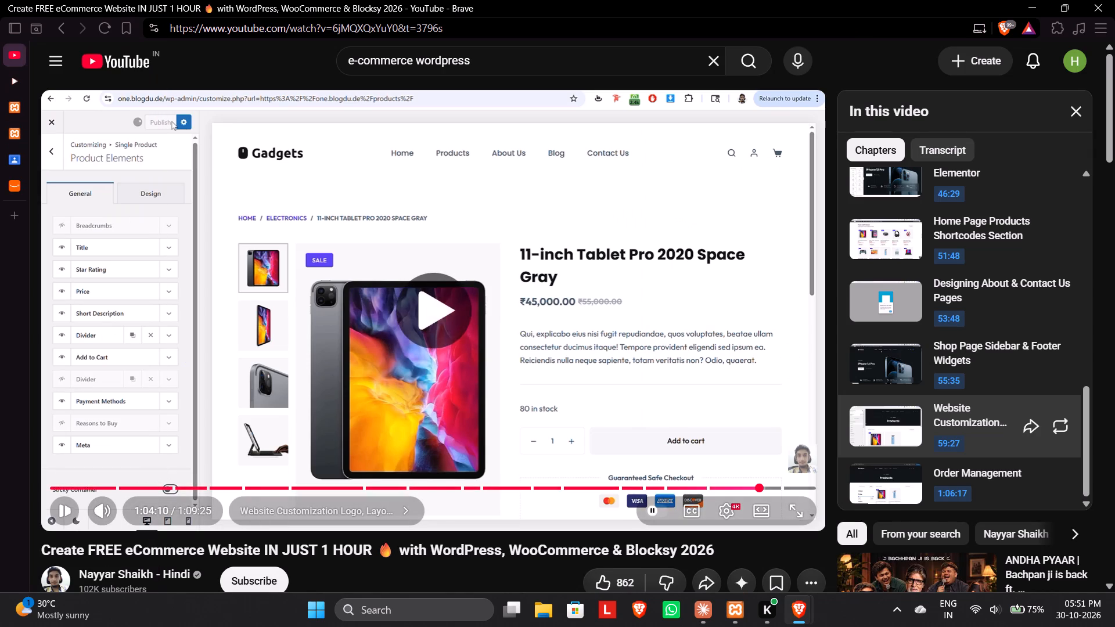
pyautogui.press('Left')
pyautogui.click(213, 229)
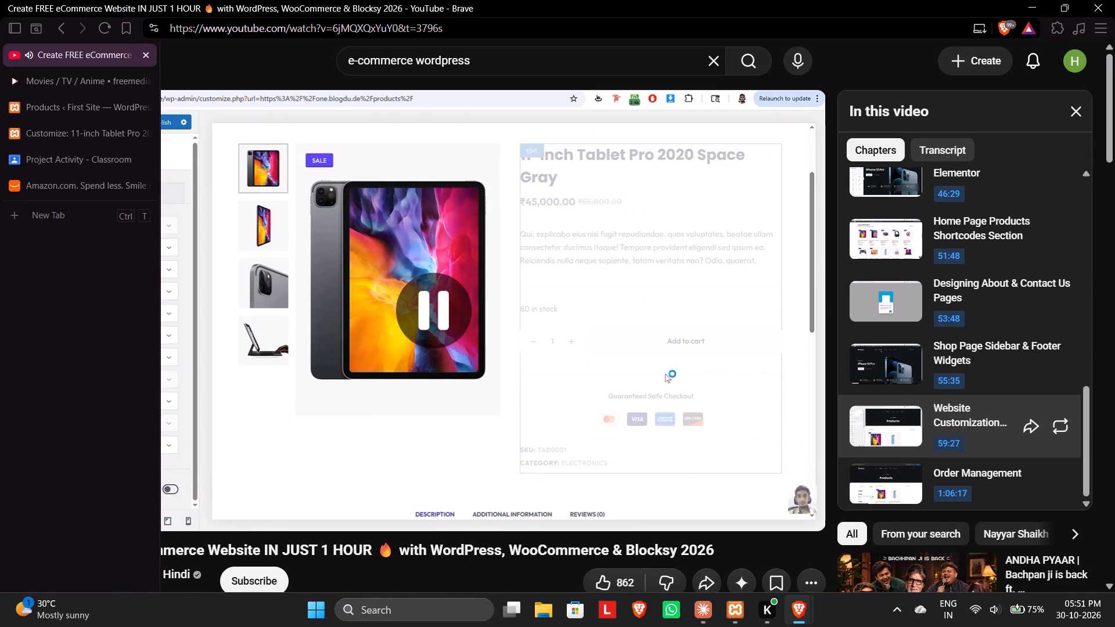
pyautogui.click(61, 145)
pyautogui.click(99, 138)
pyautogui.scroll(3, 117, 157)
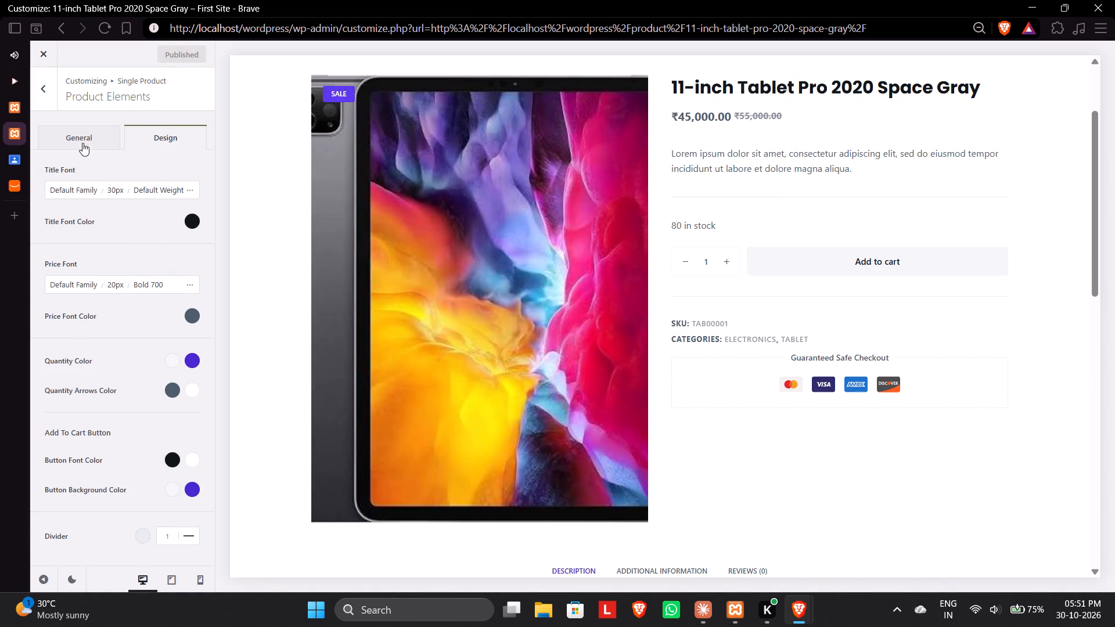
pyautogui.click(82, 137)
pyautogui.click(58, 358)
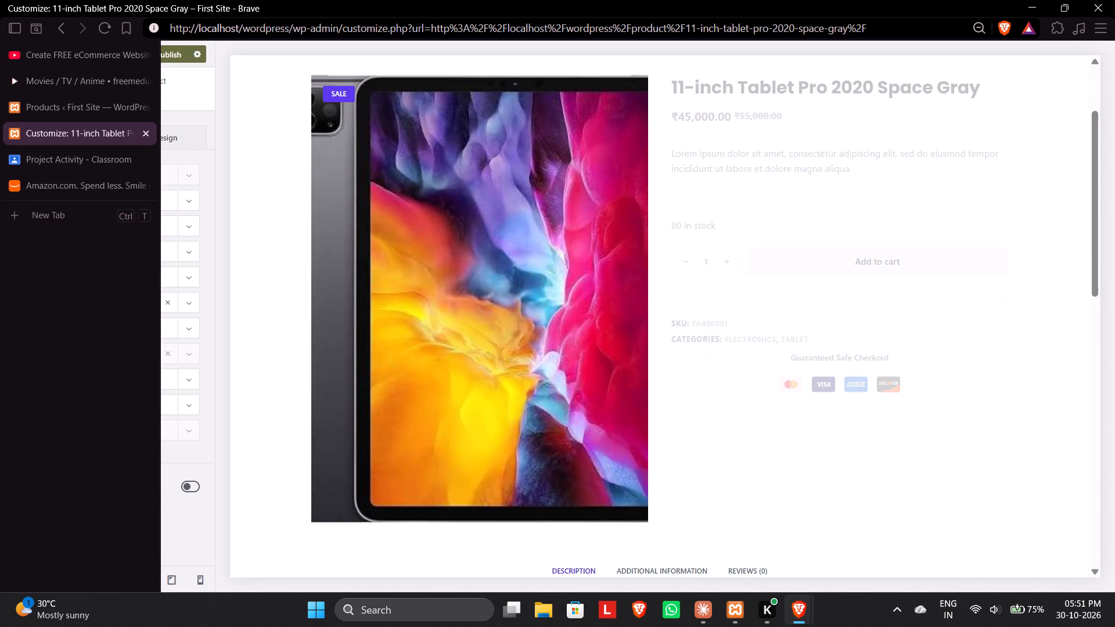
pyautogui.click(64, 59)
pyautogui.click(359, 228)
pyautogui.click(30, 139)
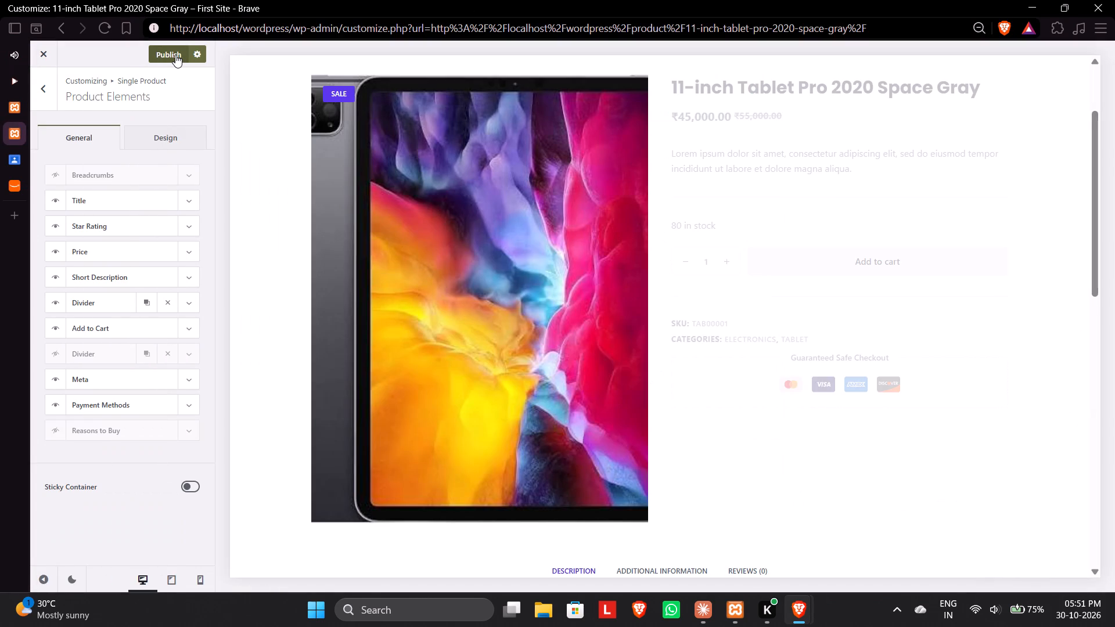
pyautogui.click(175, 55)
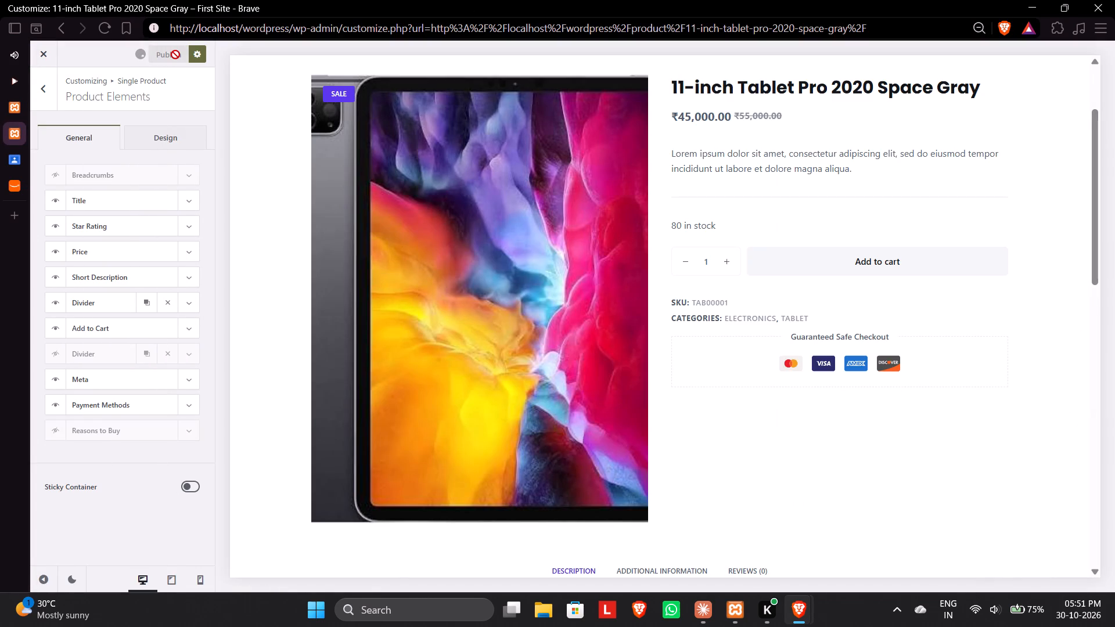
# Watch the tutorial's Product Elements Design part, then open the Product Gallery settings for the single product page.
pyautogui.click(66, 58)
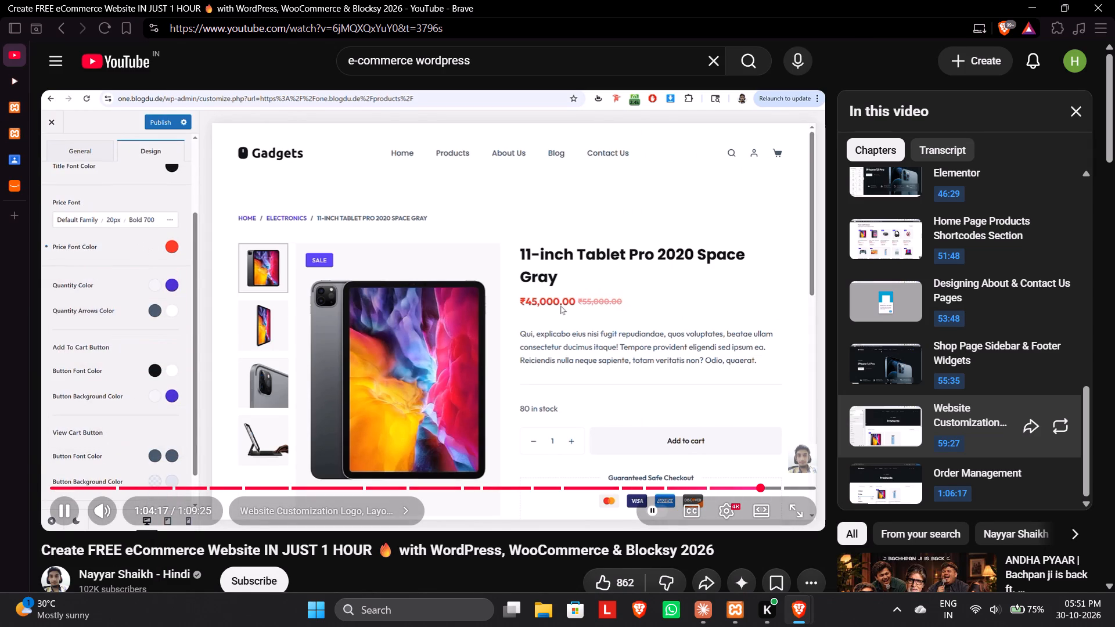
pyautogui.click(190, 238)
pyautogui.click(91, 110)
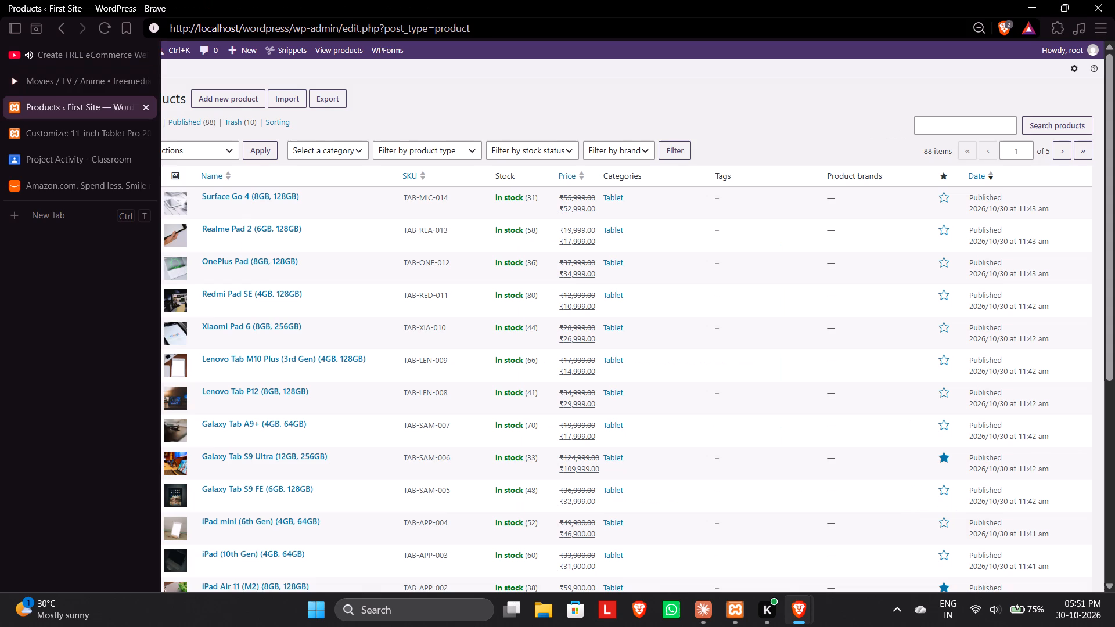
pyautogui.click(0, 126)
pyautogui.click(65, 142)
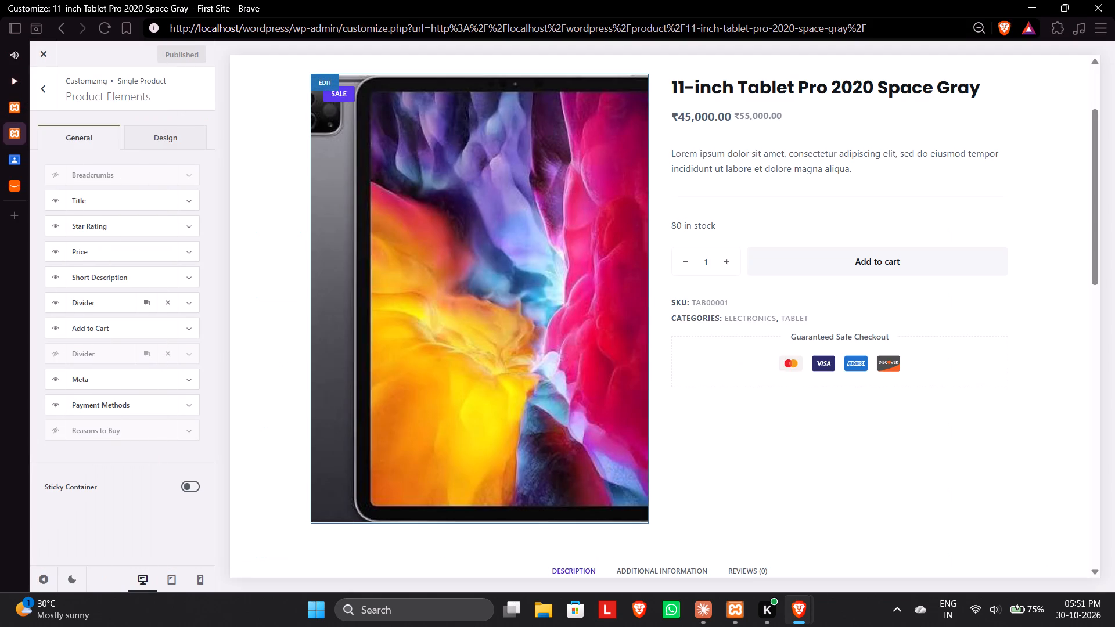
pyautogui.click(321, 78)
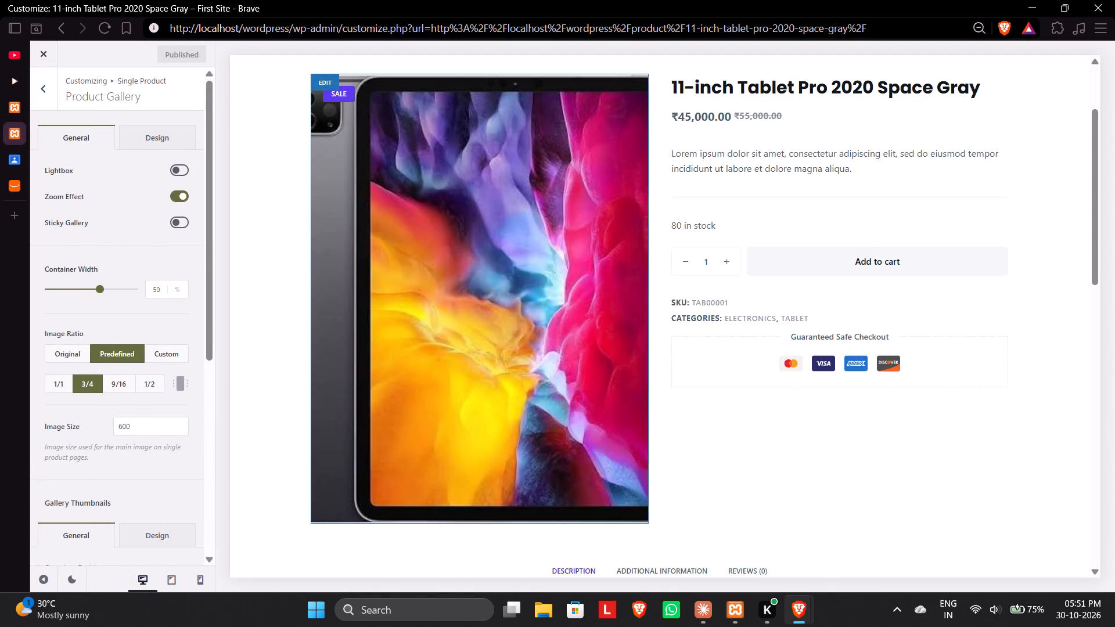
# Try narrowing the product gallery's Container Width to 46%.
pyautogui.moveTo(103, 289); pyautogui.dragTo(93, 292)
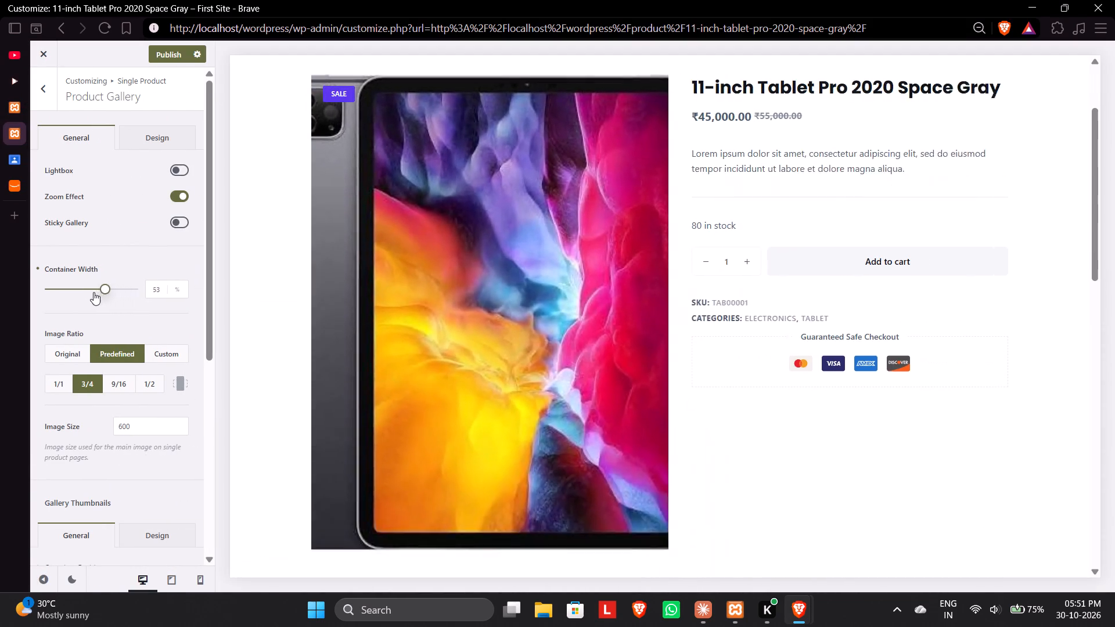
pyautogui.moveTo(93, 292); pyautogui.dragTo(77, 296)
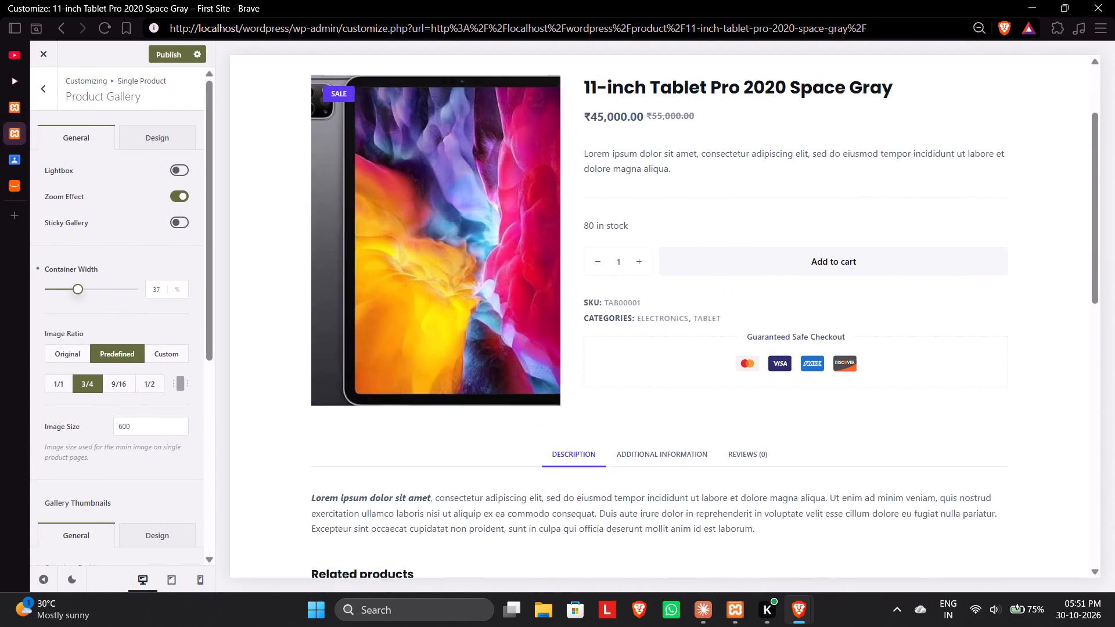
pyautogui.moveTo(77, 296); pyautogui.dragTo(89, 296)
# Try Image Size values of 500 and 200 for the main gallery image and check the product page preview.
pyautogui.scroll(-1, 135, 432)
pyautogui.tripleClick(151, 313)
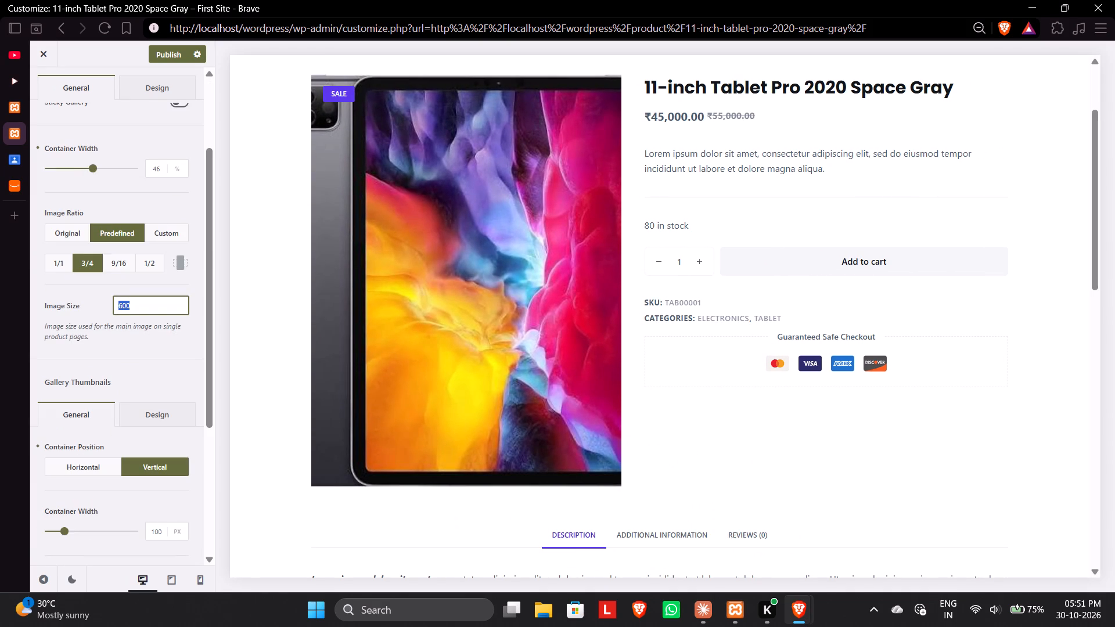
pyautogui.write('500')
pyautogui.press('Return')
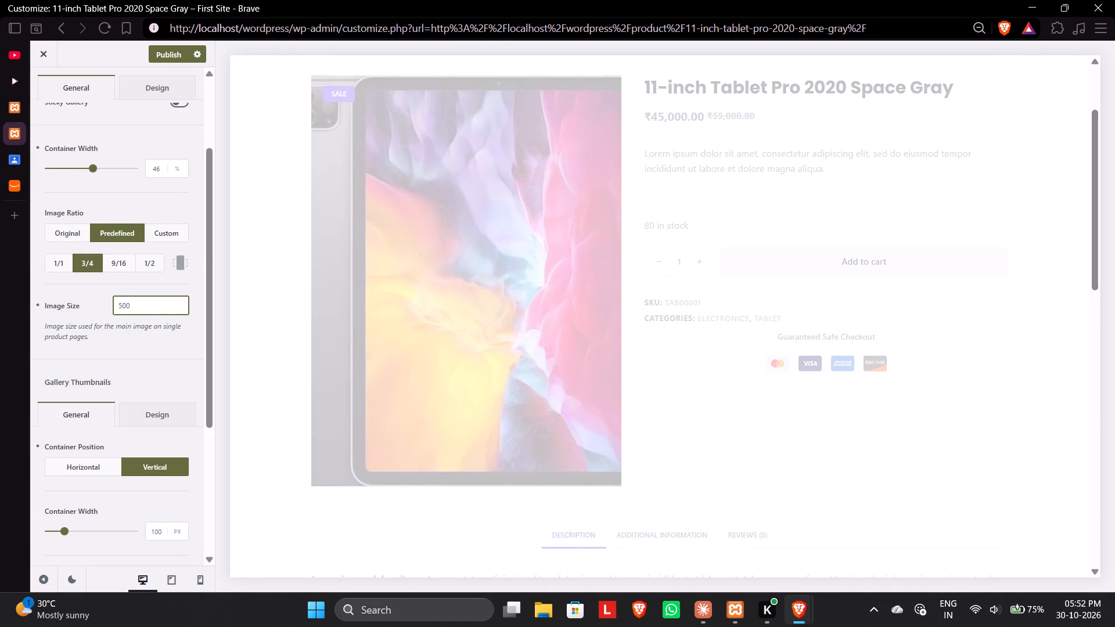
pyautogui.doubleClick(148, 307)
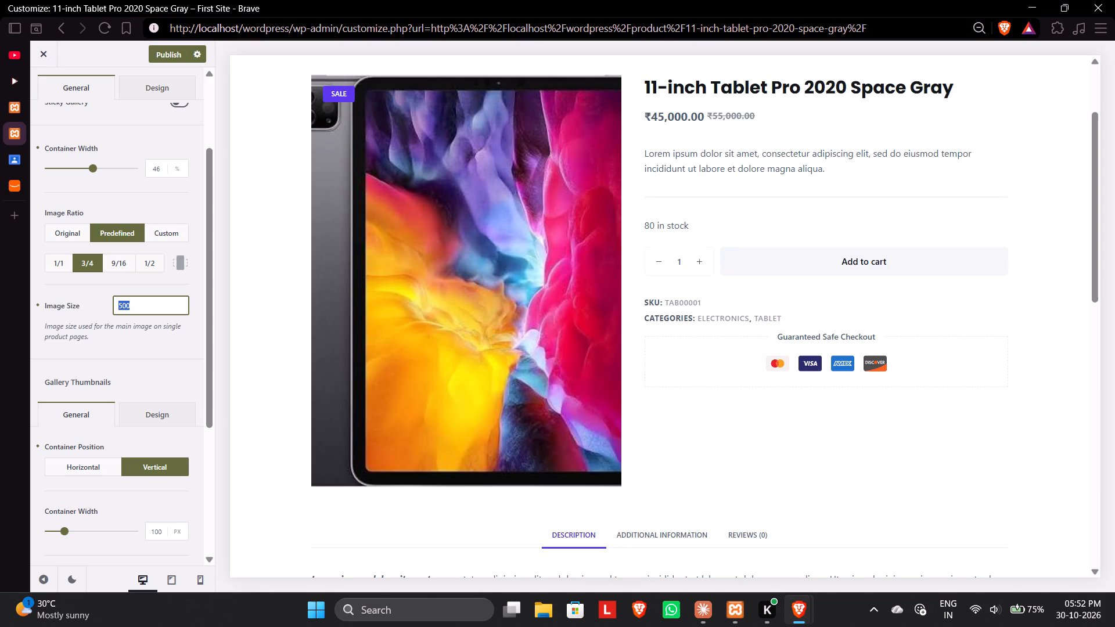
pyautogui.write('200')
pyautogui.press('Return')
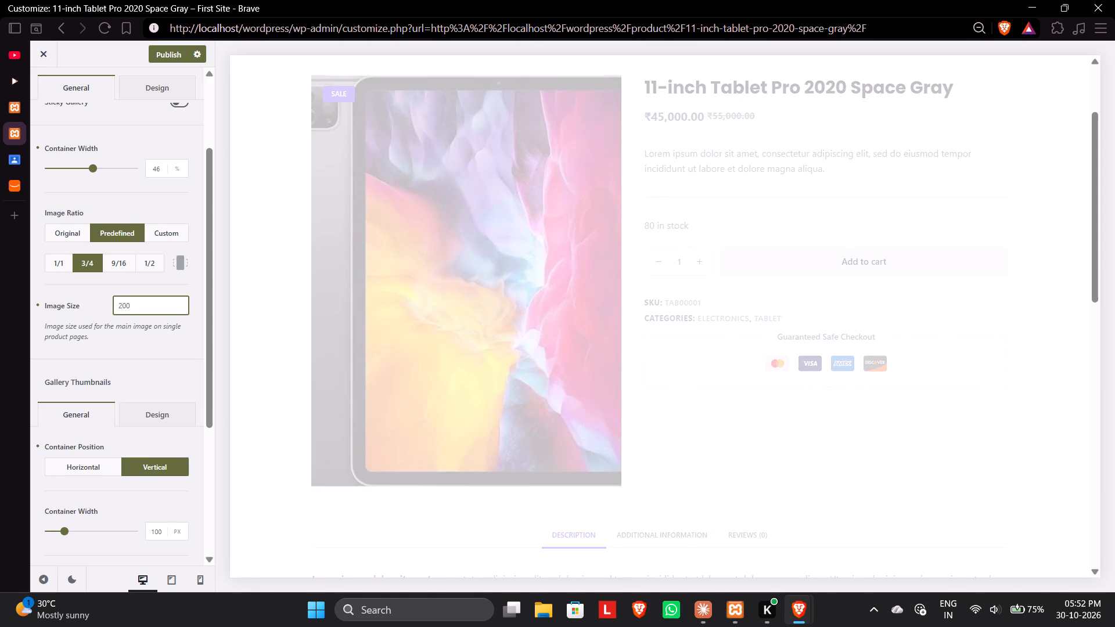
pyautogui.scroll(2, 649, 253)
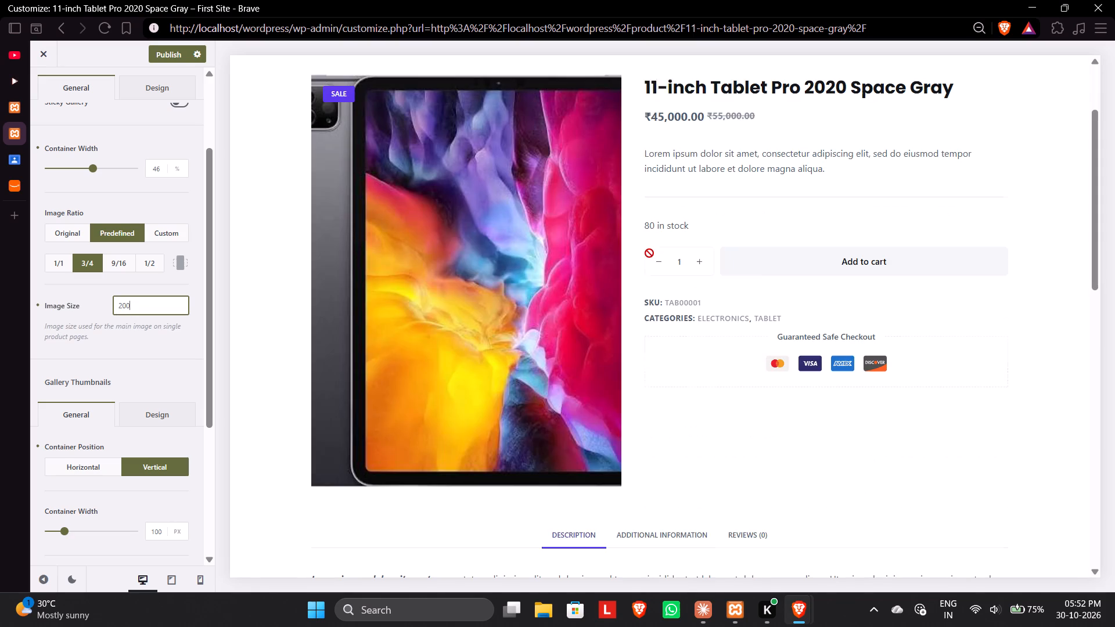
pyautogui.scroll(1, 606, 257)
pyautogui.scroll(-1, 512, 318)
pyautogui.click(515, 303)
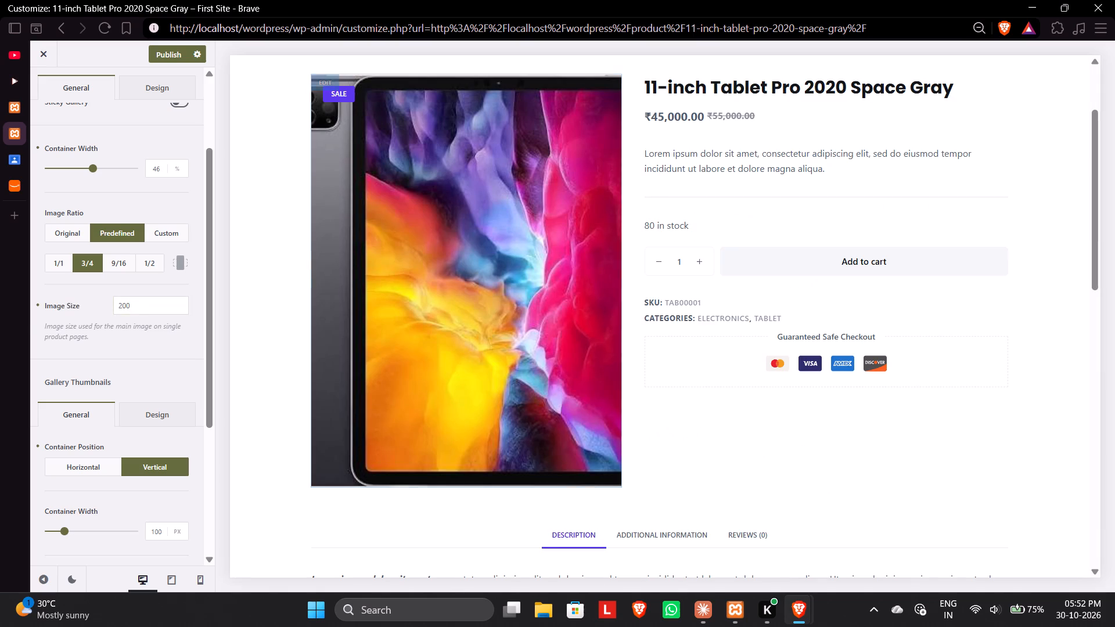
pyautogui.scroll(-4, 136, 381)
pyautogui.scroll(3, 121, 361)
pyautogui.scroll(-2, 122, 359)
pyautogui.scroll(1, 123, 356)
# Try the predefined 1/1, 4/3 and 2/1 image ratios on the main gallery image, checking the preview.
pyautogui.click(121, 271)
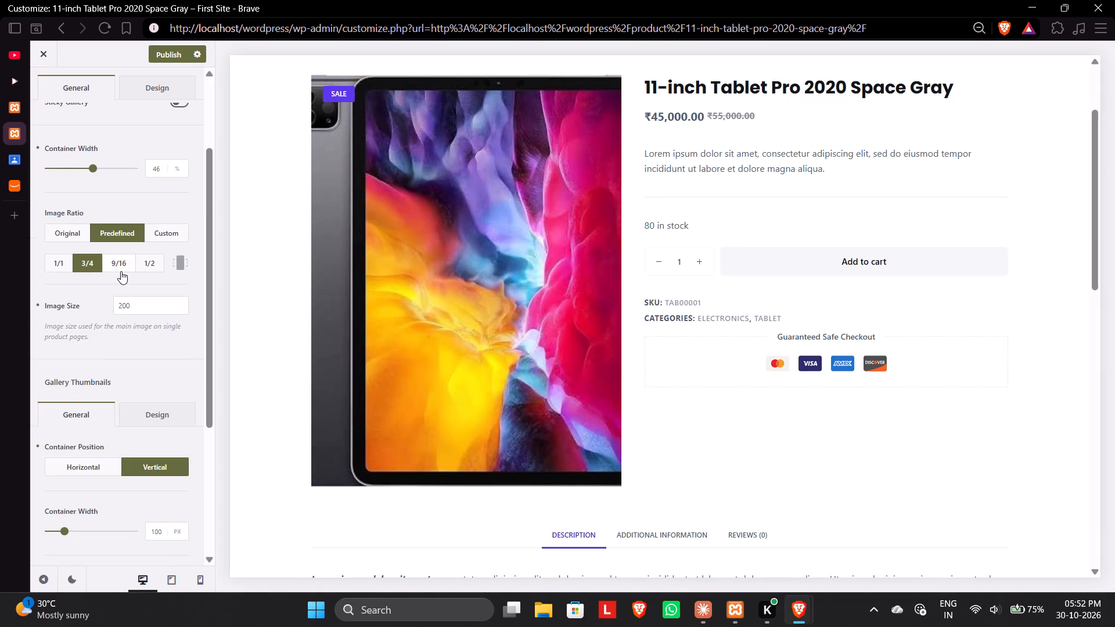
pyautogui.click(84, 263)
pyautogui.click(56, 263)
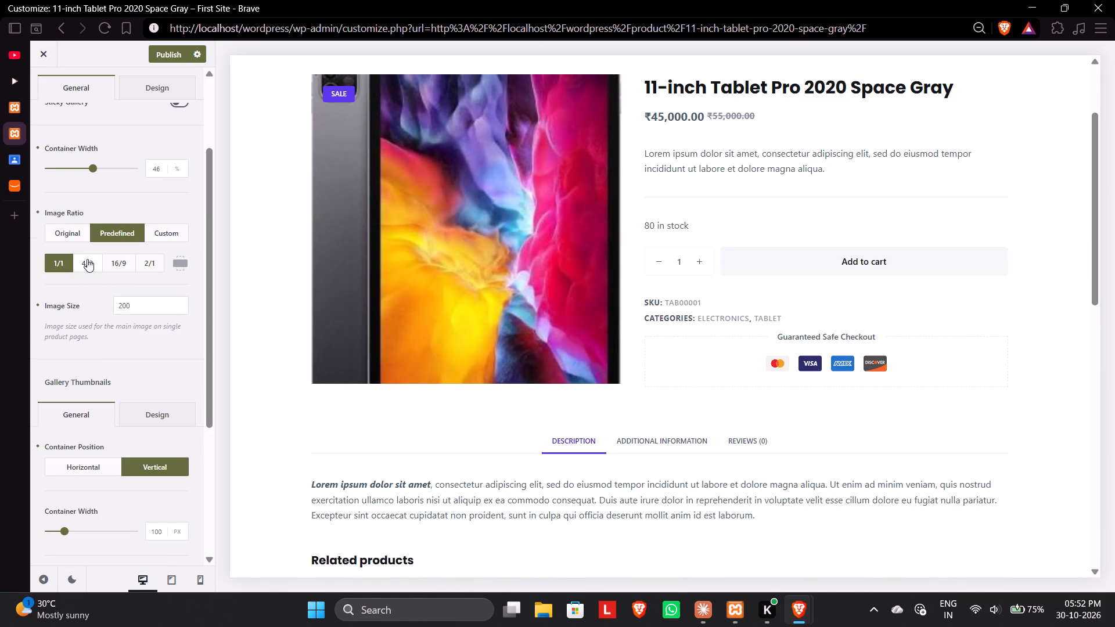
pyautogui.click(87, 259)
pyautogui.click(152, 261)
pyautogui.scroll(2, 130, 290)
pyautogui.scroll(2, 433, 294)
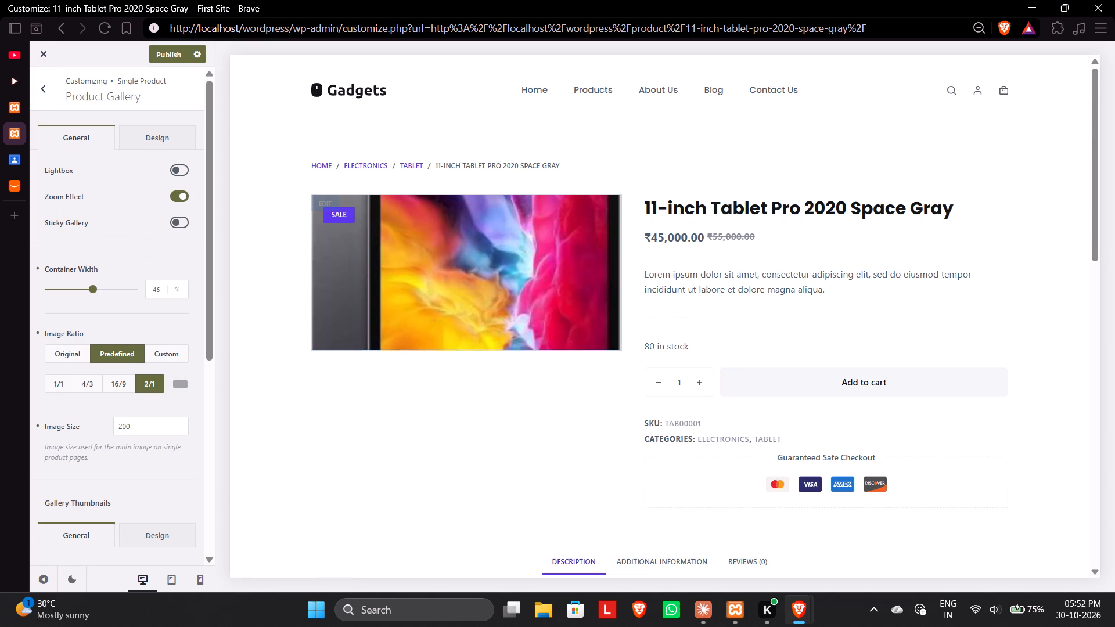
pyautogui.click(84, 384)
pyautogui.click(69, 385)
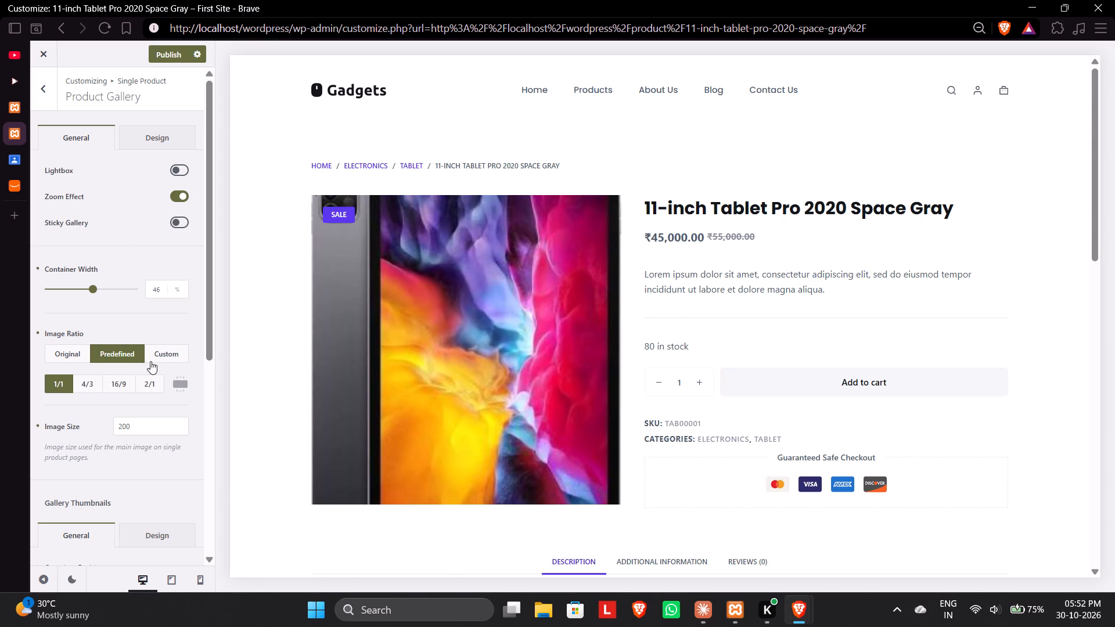
# Set the main gallery image's Image Ratio to Original and check the product page preview.
pyautogui.click(64, 355)
pyautogui.scroll(-1, 349, 360)
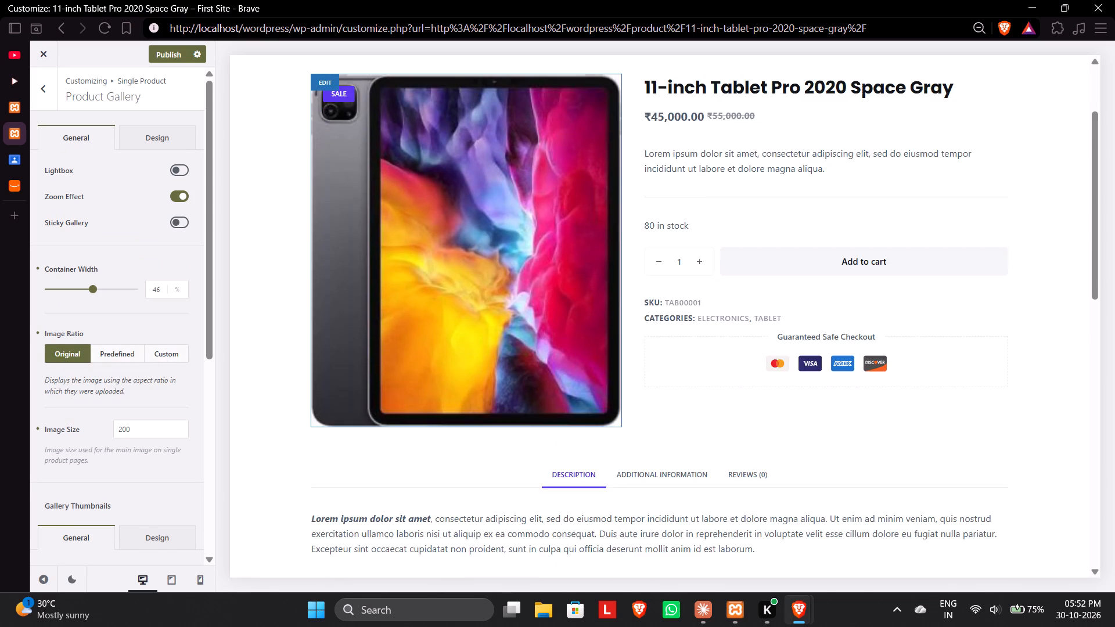
pyautogui.scroll(1, 379, 351)
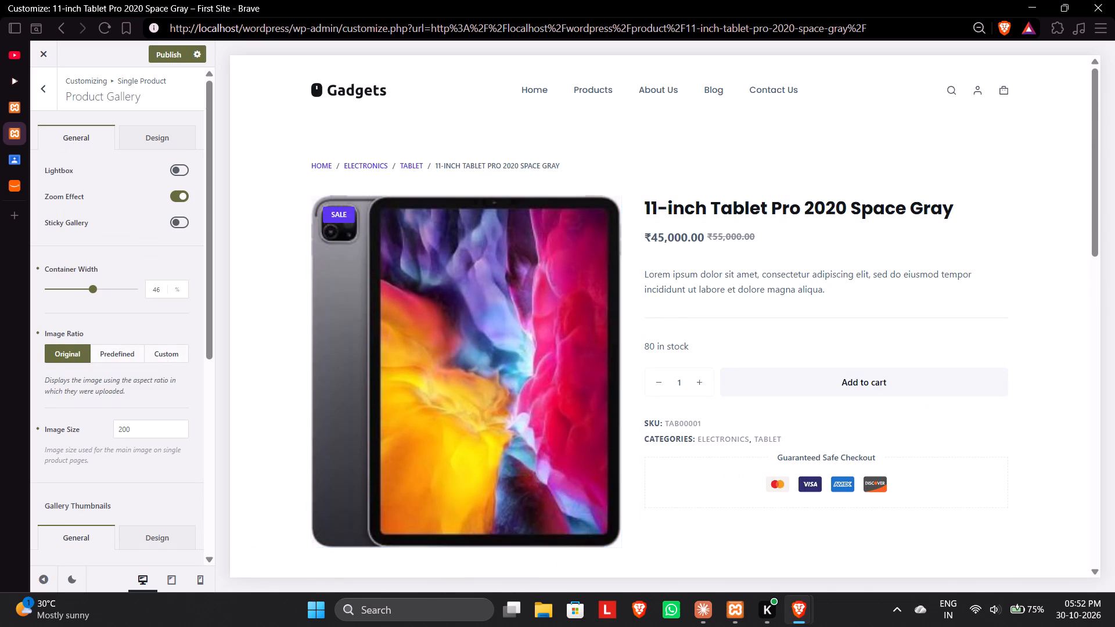
pyautogui.scroll(-1, 264, 376)
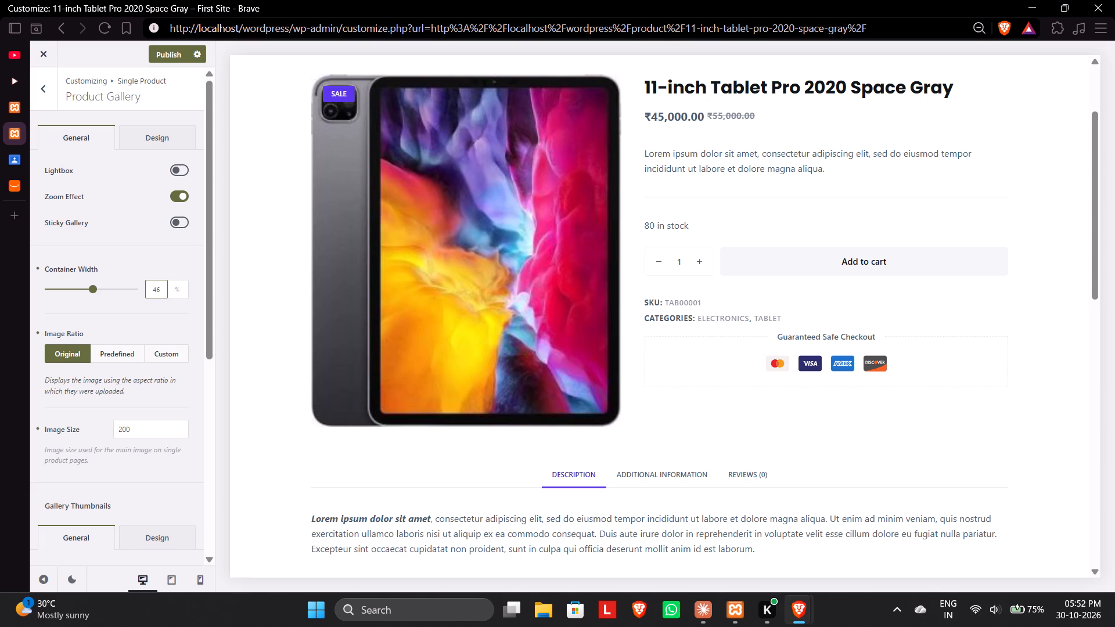
# Widen the product gallery's Container Width to about 50%.
pyautogui.moveTo(96, 288); pyautogui.dragTo(98, 296)
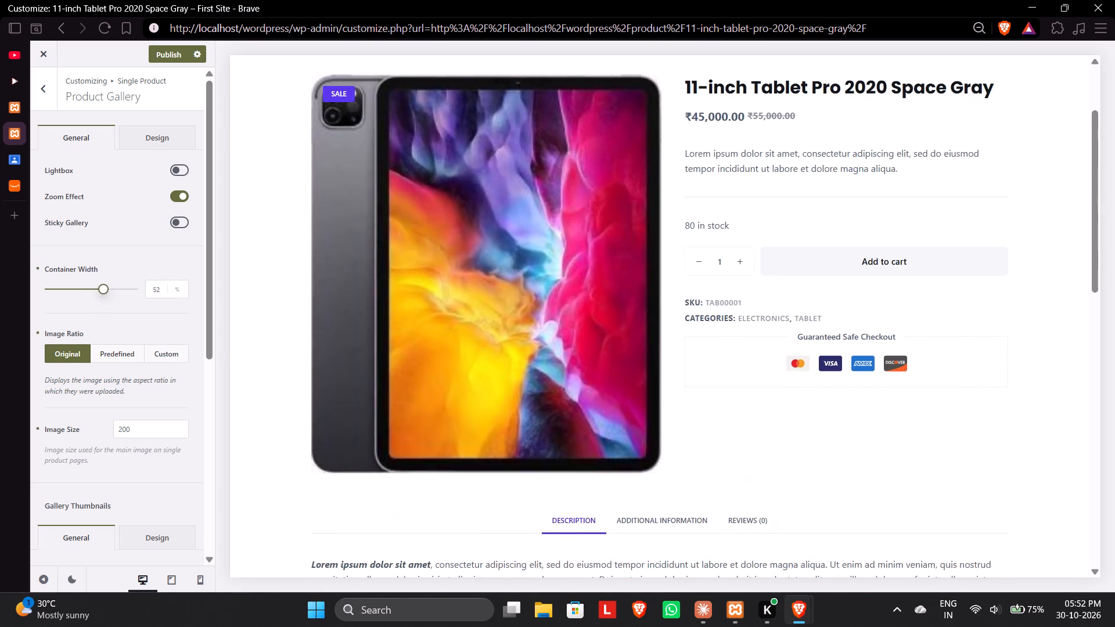
pyautogui.moveTo(98, 296); pyautogui.dragTo(96, 298)
# Set the main gallery image's Image Size to 500.
pyautogui.scroll(-2, 130, 320)
pyautogui.doubleClick(151, 179)
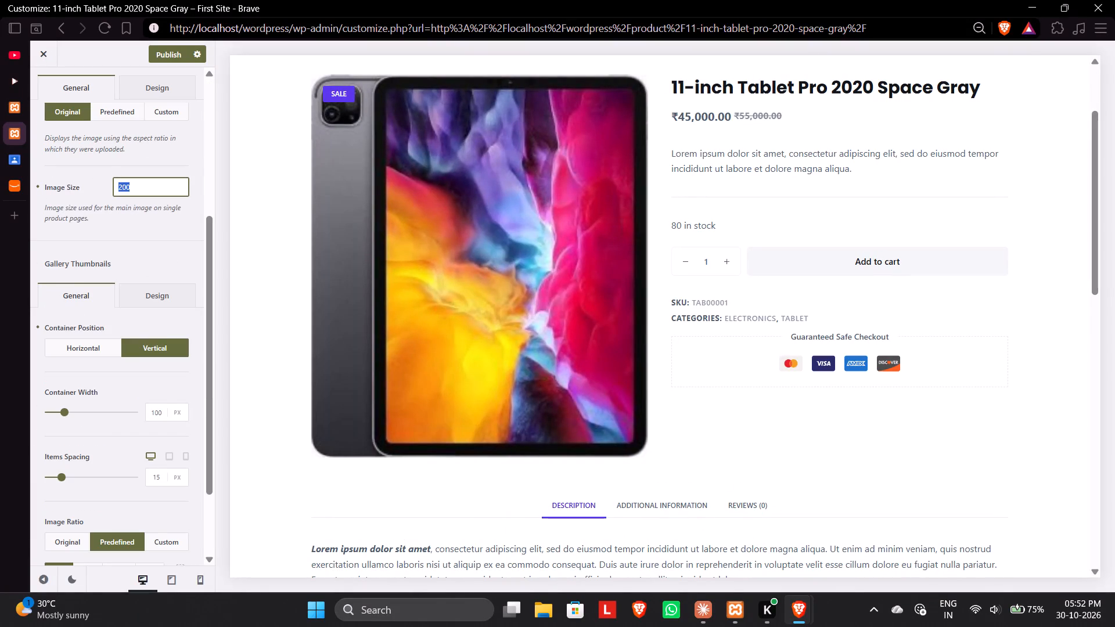
pyautogui.write('500')
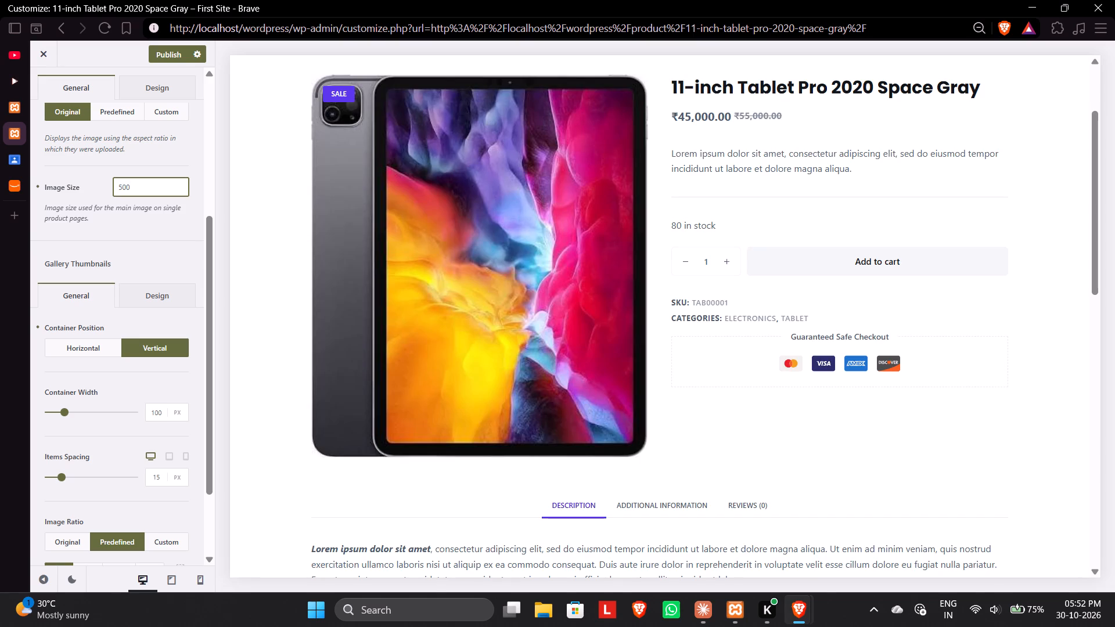
# Examine the Design options of the Product Gallery and its Gallery Thumbnails, including the border radius settings.
pyautogui.scroll(4, 132, 282)
pyautogui.click(160, 144)
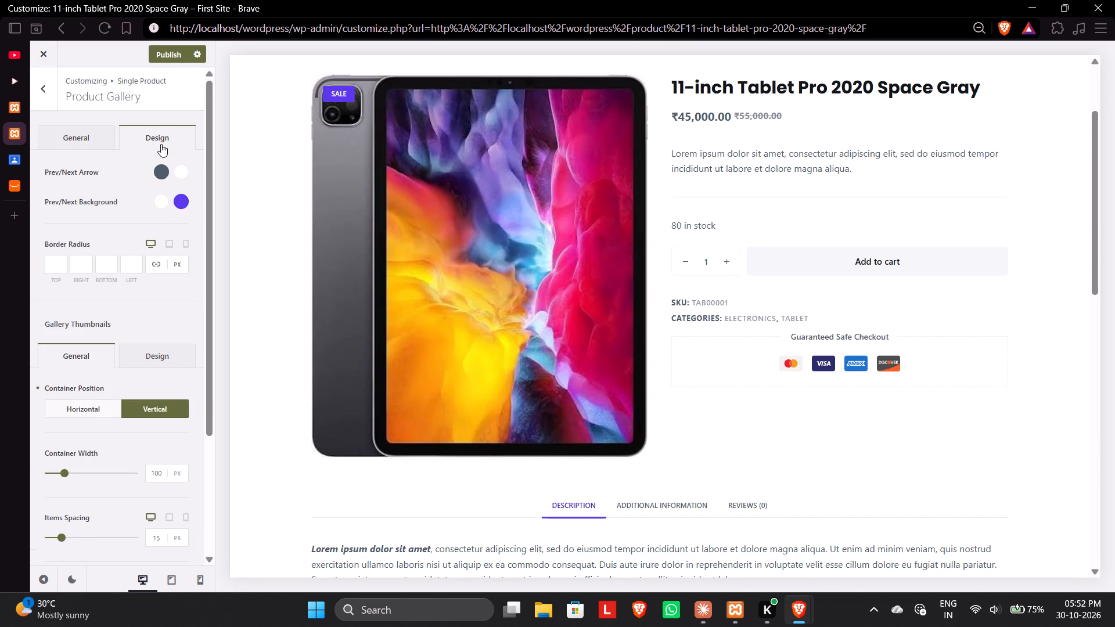
pyautogui.click(153, 359)
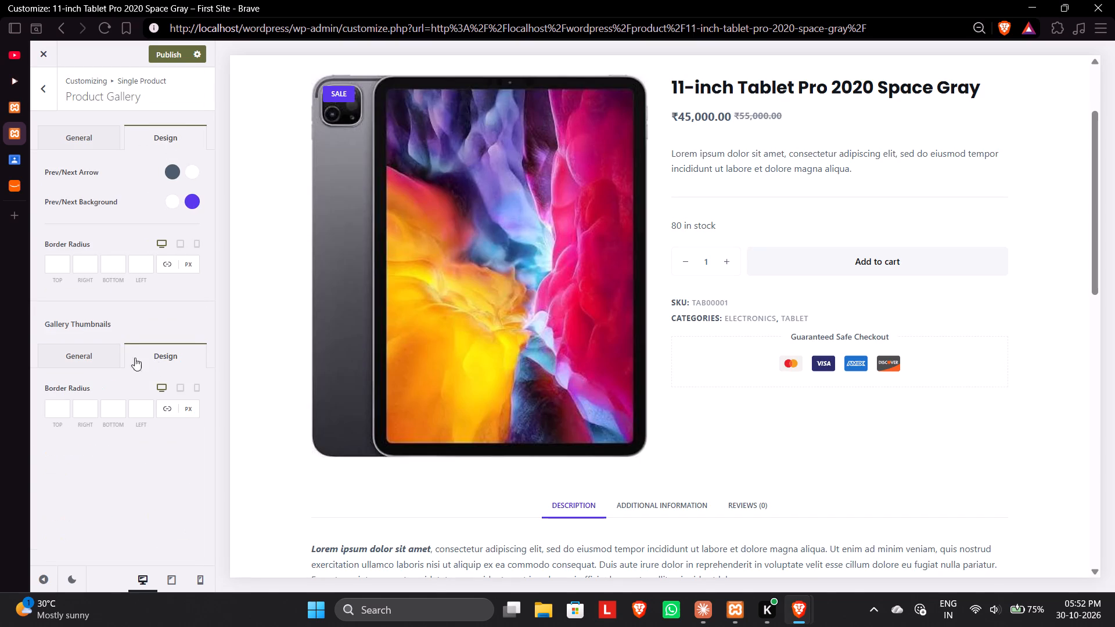
pyautogui.click(103, 355)
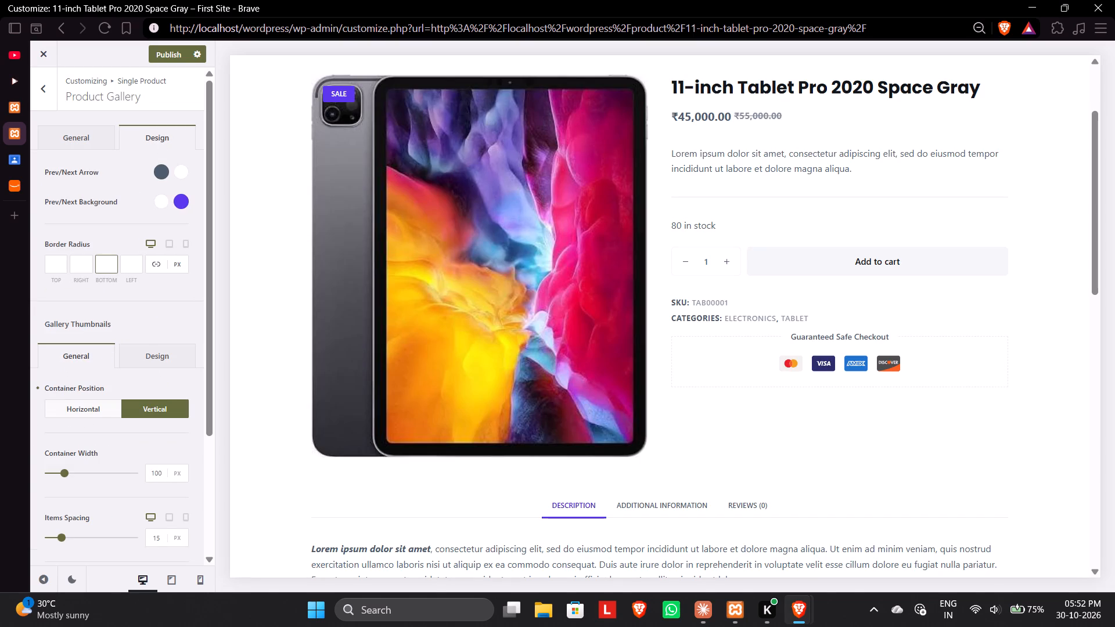
pyautogui.click(111, 266)
pyautogui.click(147, 317)
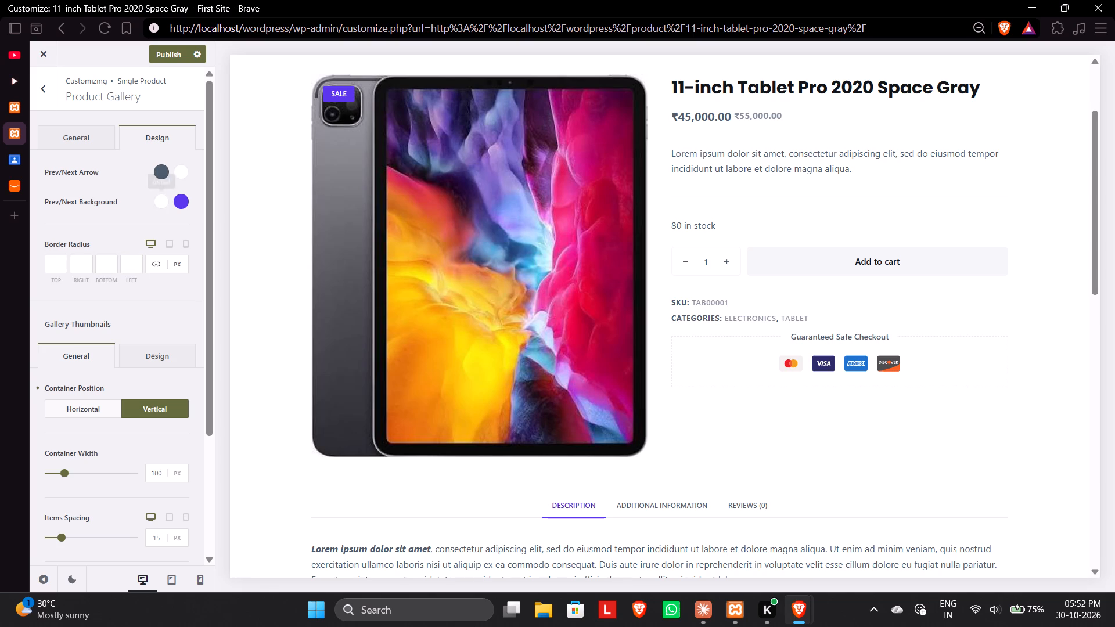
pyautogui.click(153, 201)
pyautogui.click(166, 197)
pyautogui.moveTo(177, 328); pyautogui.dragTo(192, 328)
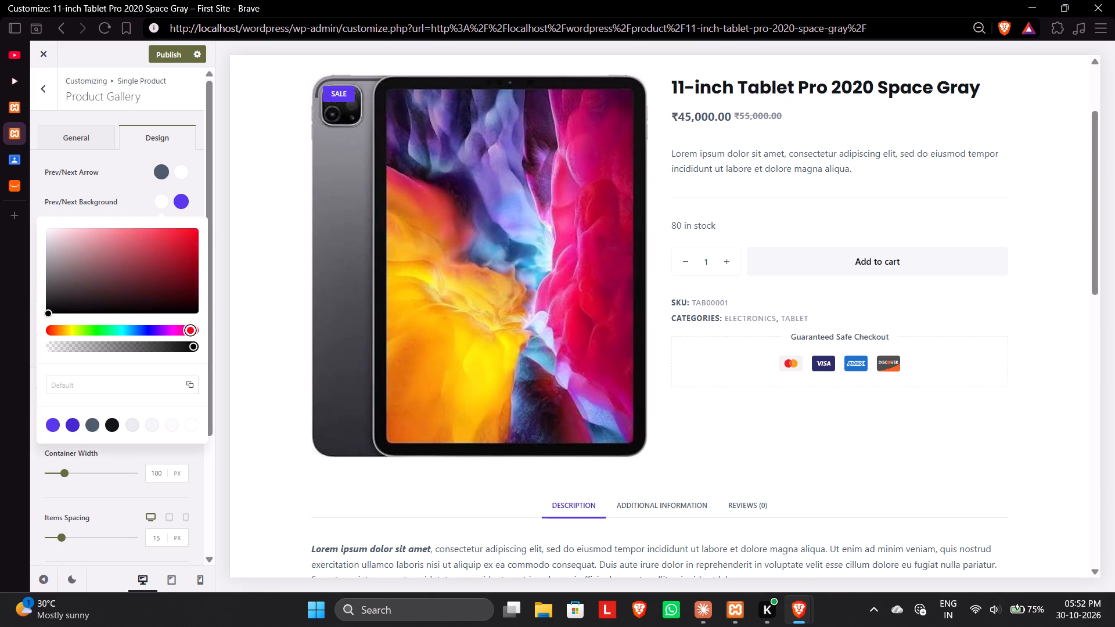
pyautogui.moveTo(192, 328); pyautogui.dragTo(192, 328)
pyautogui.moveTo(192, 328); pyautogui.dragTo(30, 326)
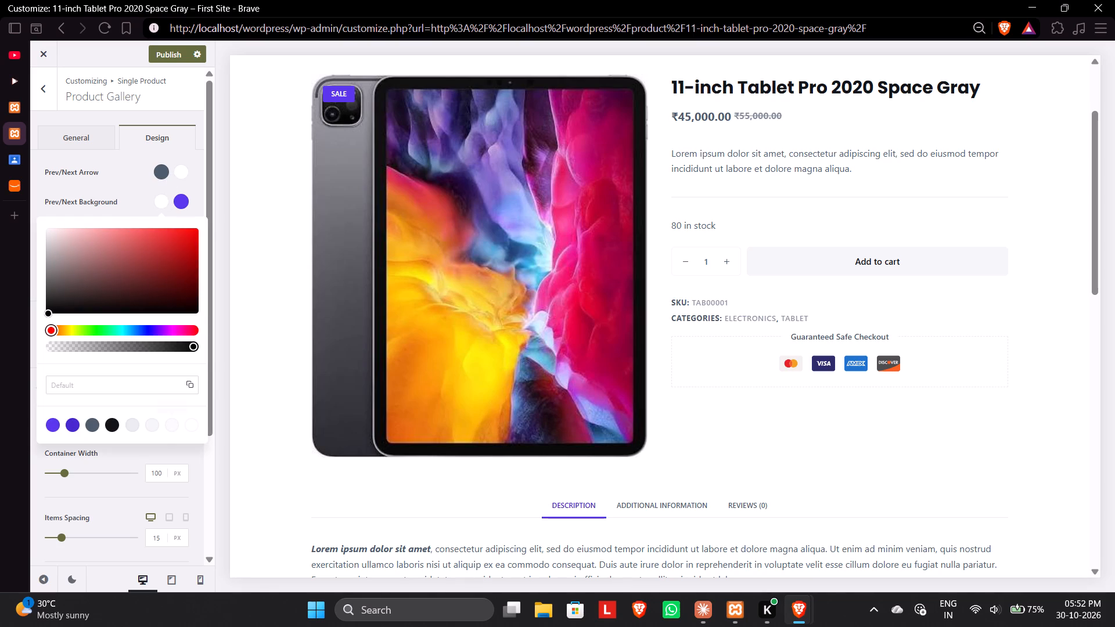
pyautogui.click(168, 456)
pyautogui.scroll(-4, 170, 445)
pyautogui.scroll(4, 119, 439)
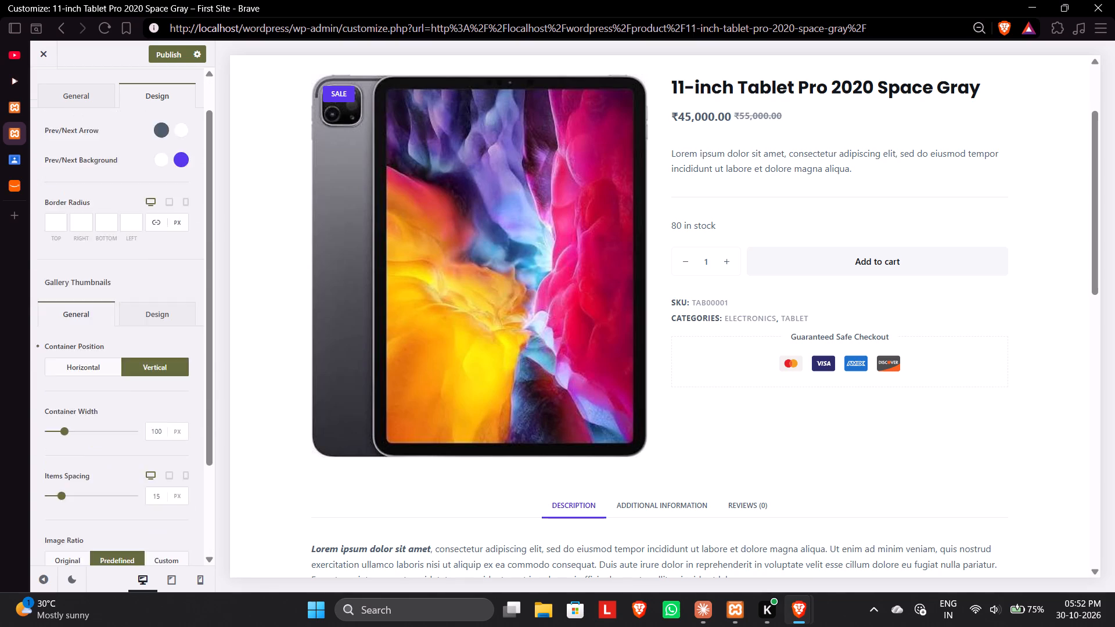
# Publish the Product Gallery changes.
pyautogui.click(103, 145)
pyautogui.click(171, 55)
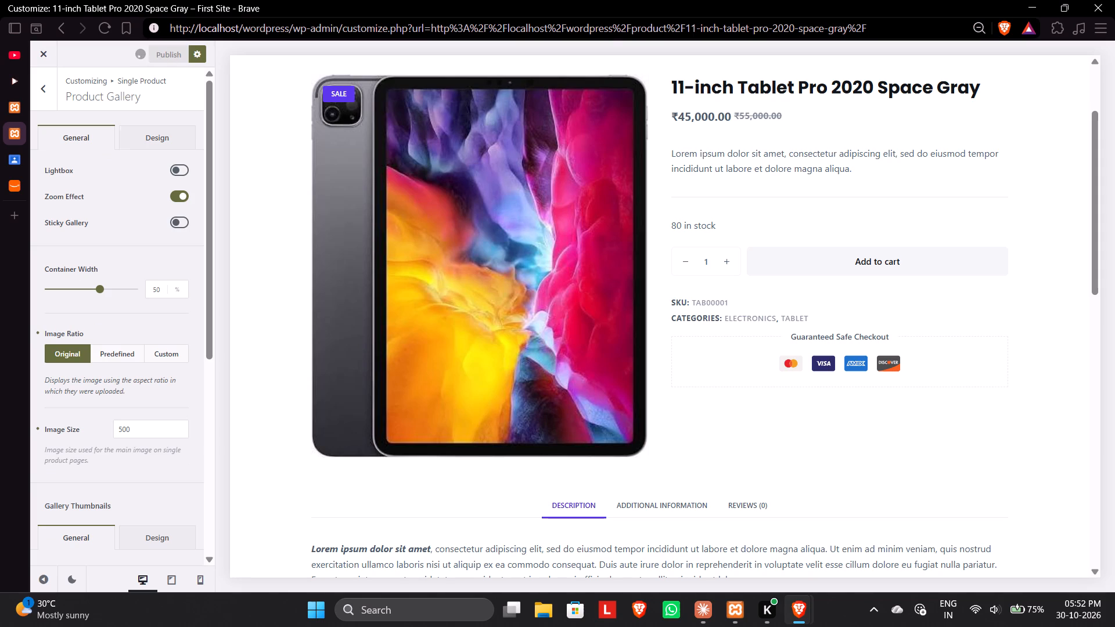
# Examine the product page preview from the header through the description and related products to the footer.
pyautogui.scroll(2, 308, 375)
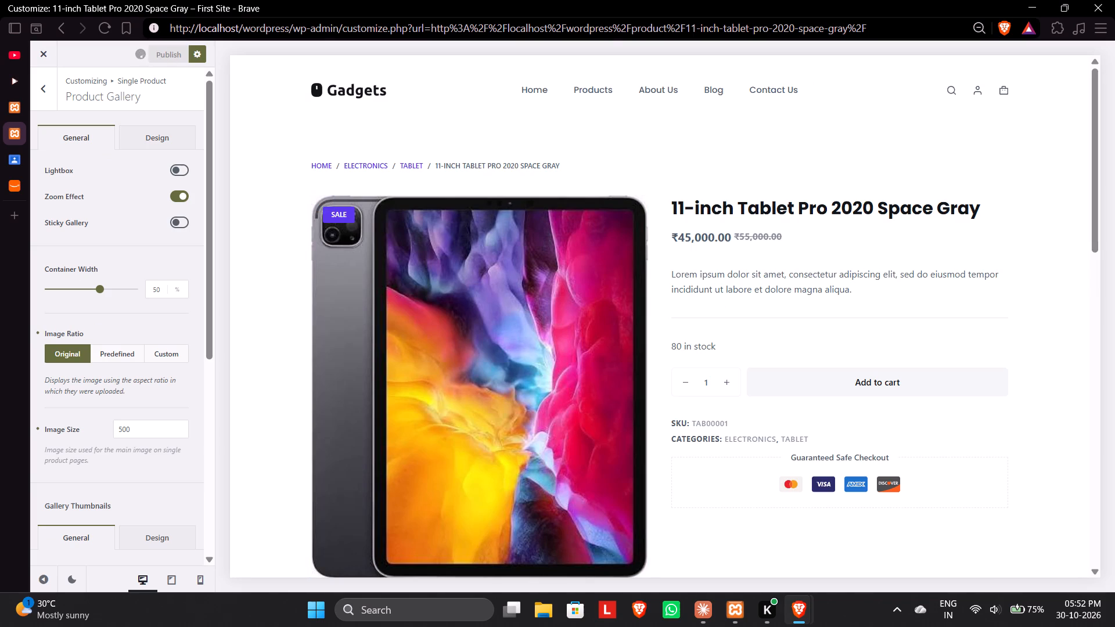
pyautogui.scroll(-3, 274, 279)
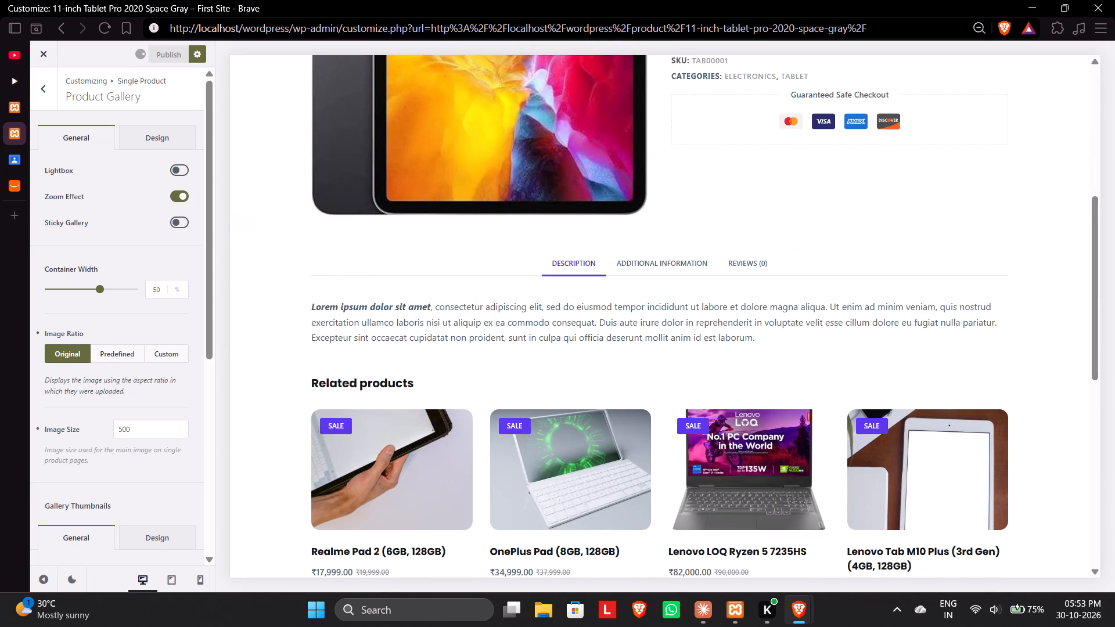
pyautogui.scroll(-1, 393, 348)
pyautogui.scroll(-2, 237, 327)
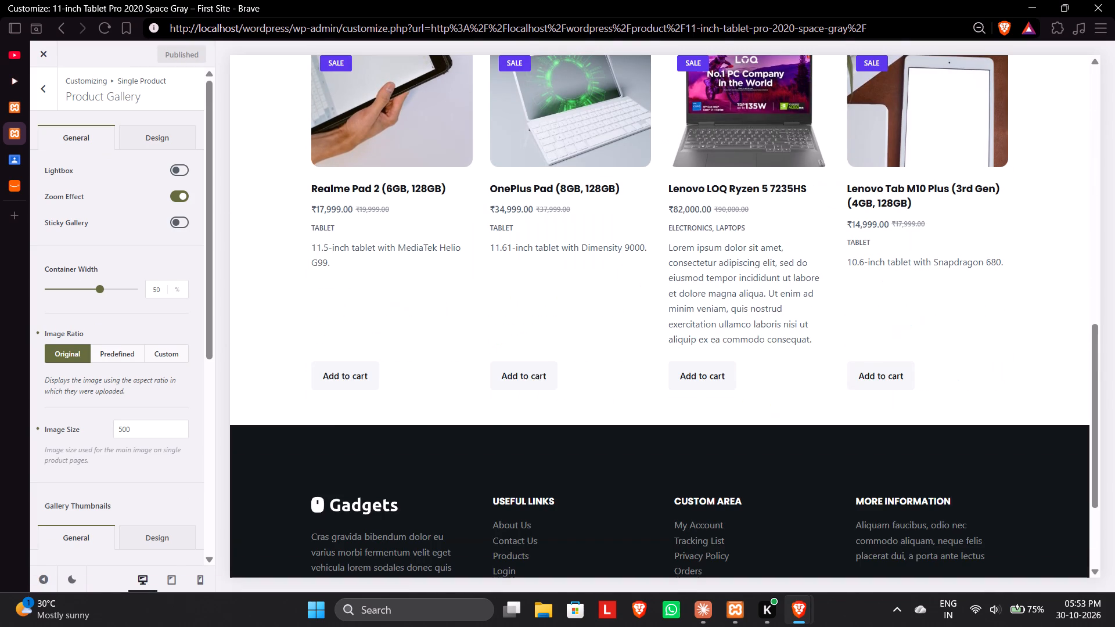
pyautogui.scroll(1, 238, 325)
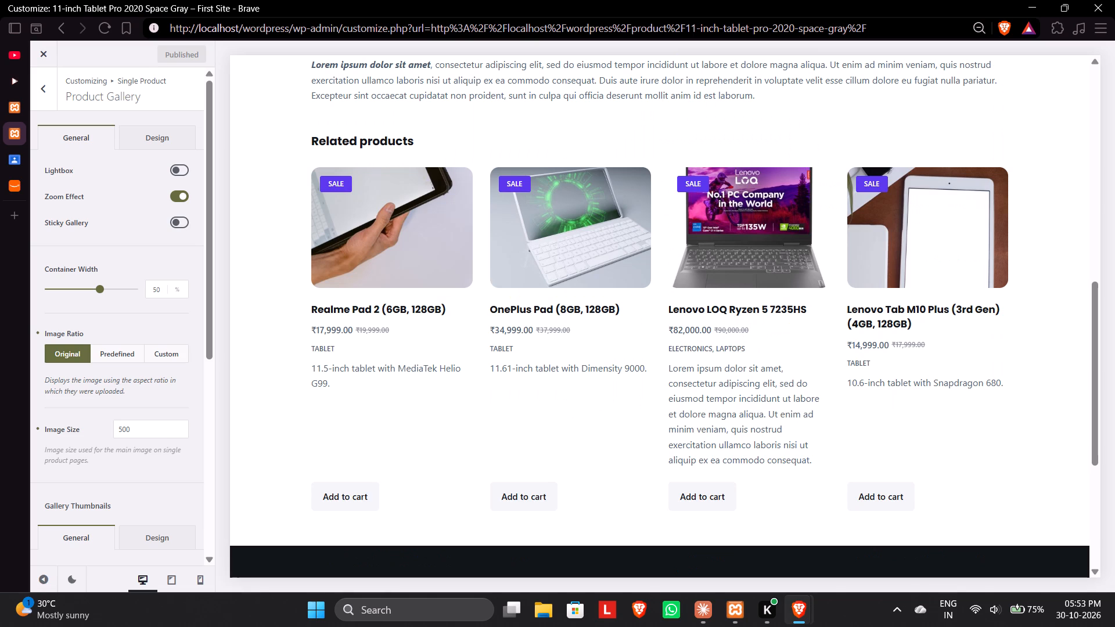
pyautogui.scroll(4, 302, 308)
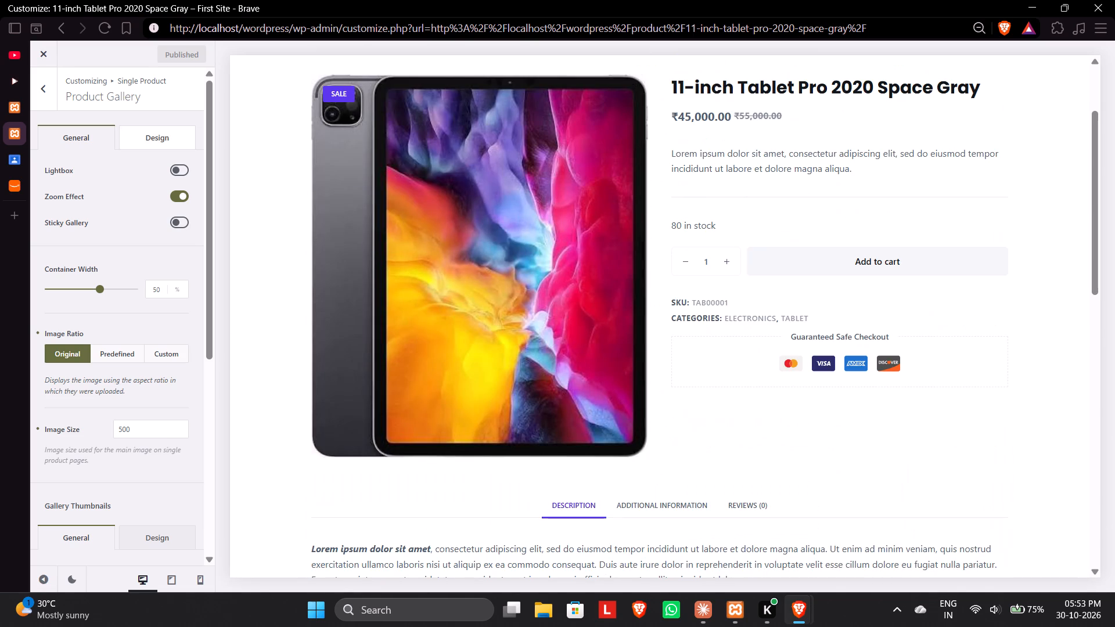
pyautogui.scroll(-3, 343, 384)
pyautogui.scroll(-1, 267, 329)
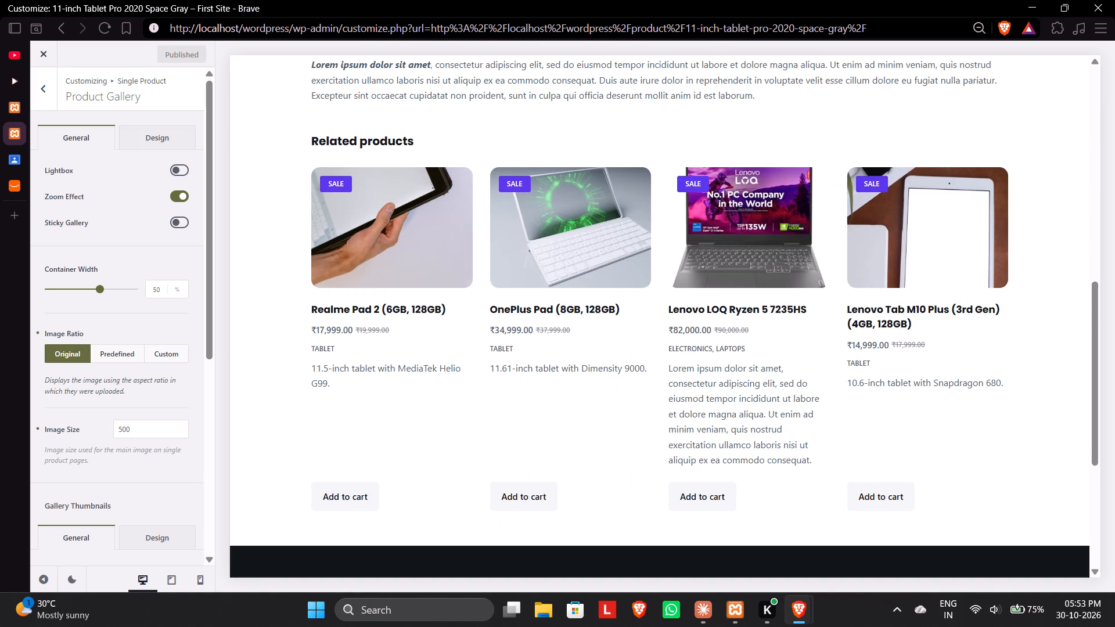
# Leave the Product Gallery options, watch the tutorial video's Add To Cart button color part, and compare it with the product page preview.
pyautogui.click(51, 84)
pyautogui.scroll(4, 162, 283)
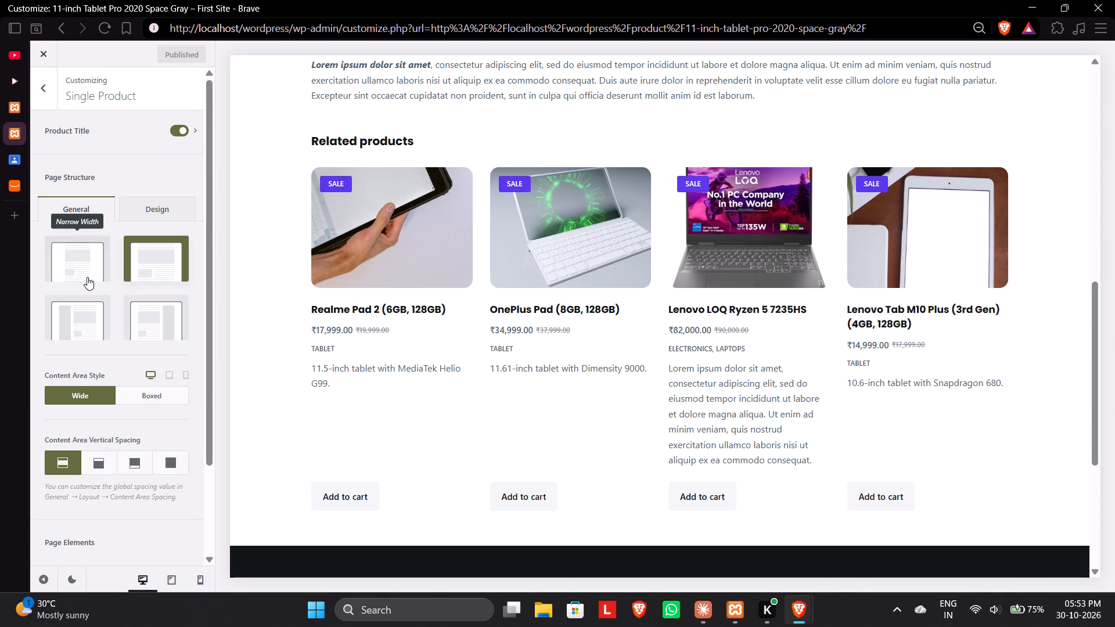
pyautogui.scroll(3, 154, 368)
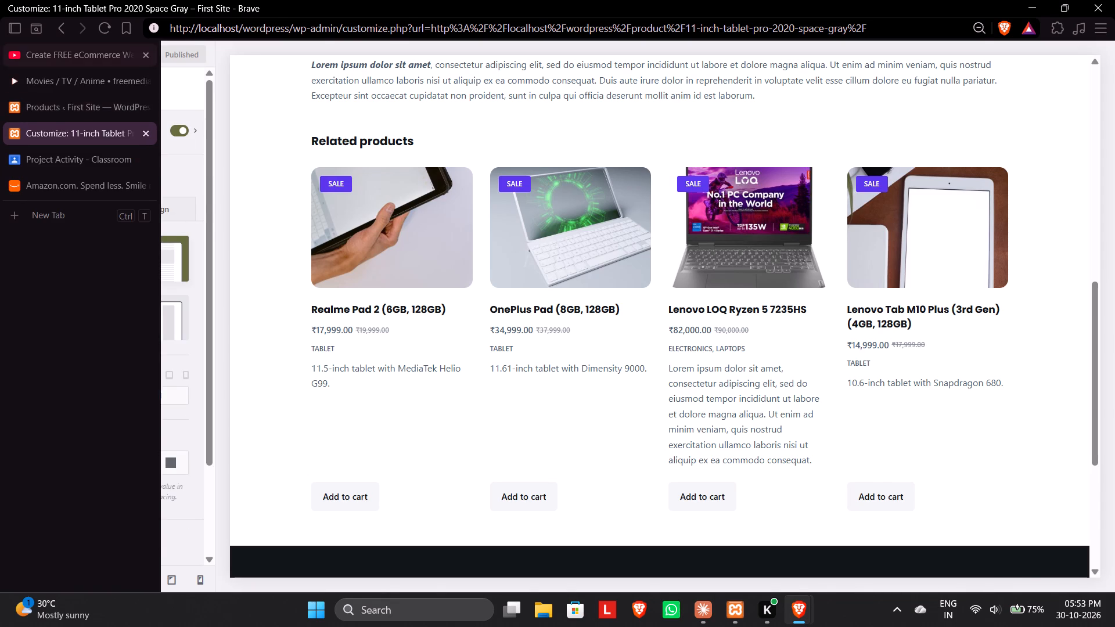
pyautogui.click(26, 59)
pyautogui.click(349, 243)
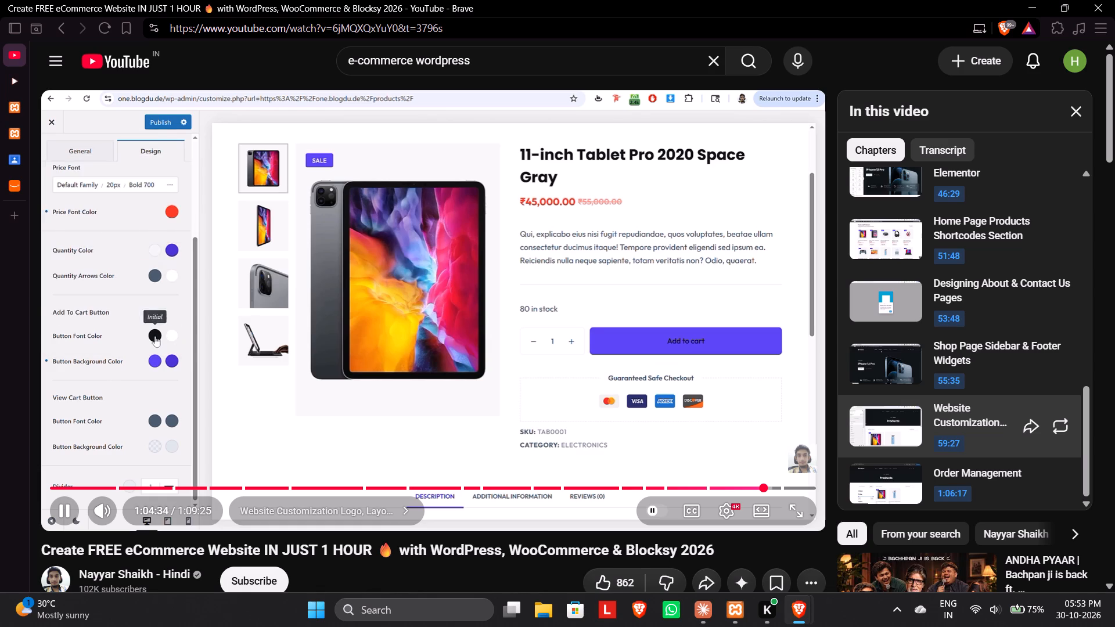
pyautogui.click(189, 285)
pyautogui.click(73, 116)
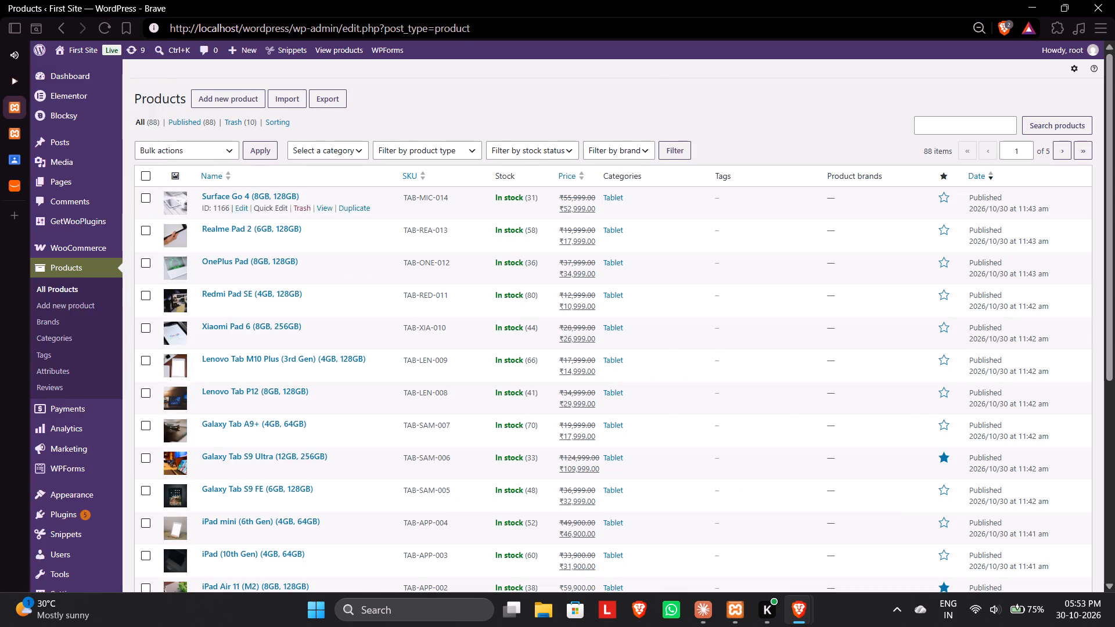
pyautogui.click(16, 127)
pyautogui.scroll(5, 941, 410)
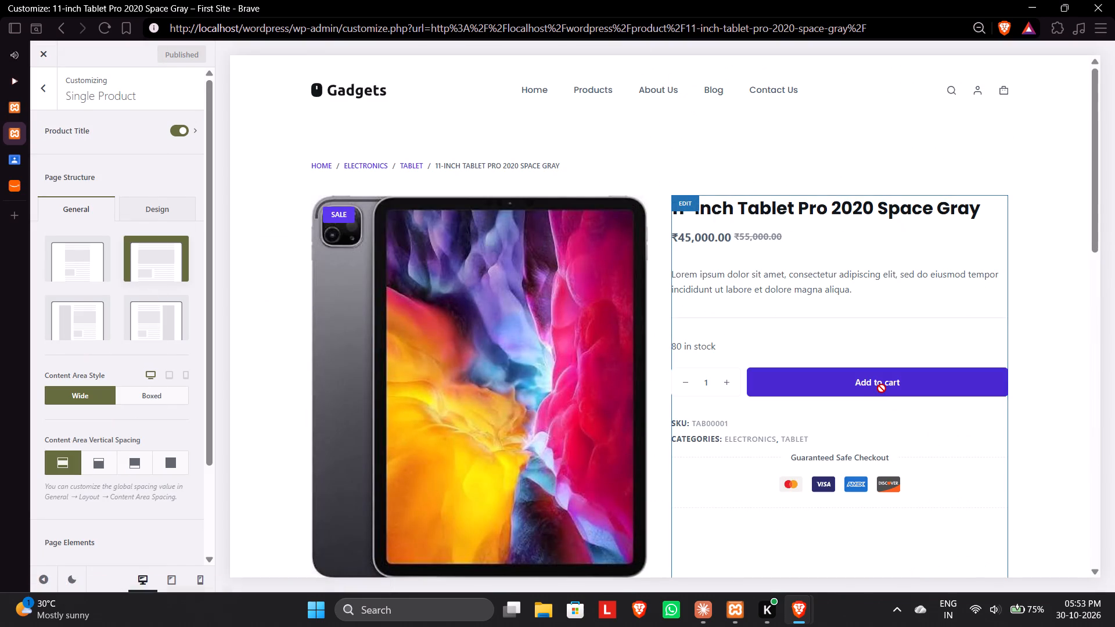
pyautogui.scroll(1, 883, 385)
pyautogui.scroll(-1, 897, 385)
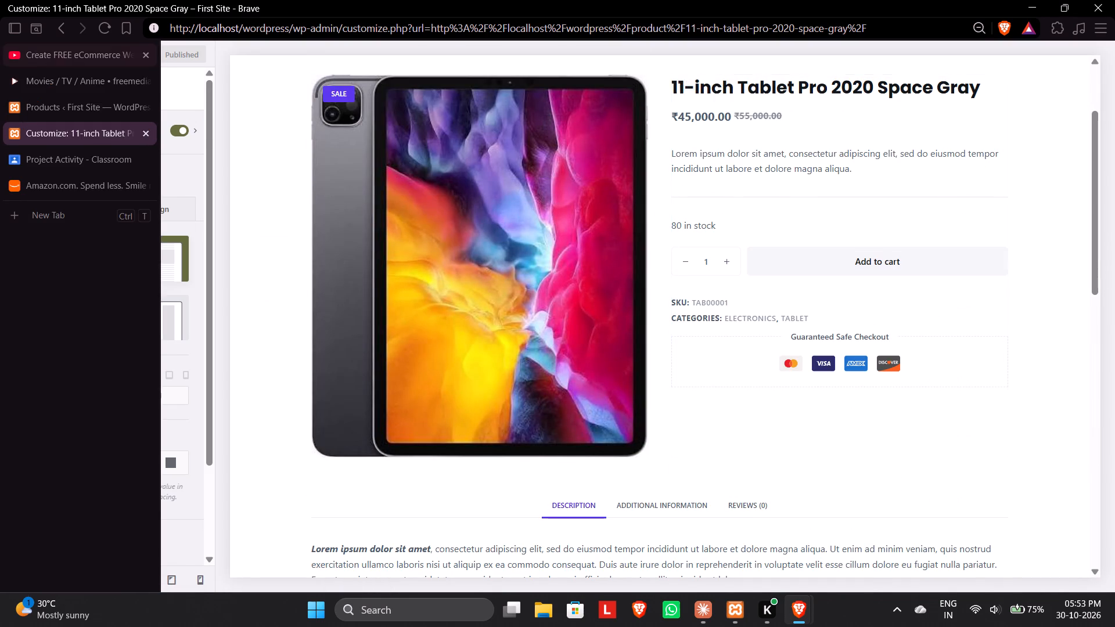
# Rewind the tutorial video to about 1:04:14 and watch the design options it shows for the product elements.
pyautogui.click(30, 57)
pyautogui.click(440, 247)
pyautogui.press('Left')
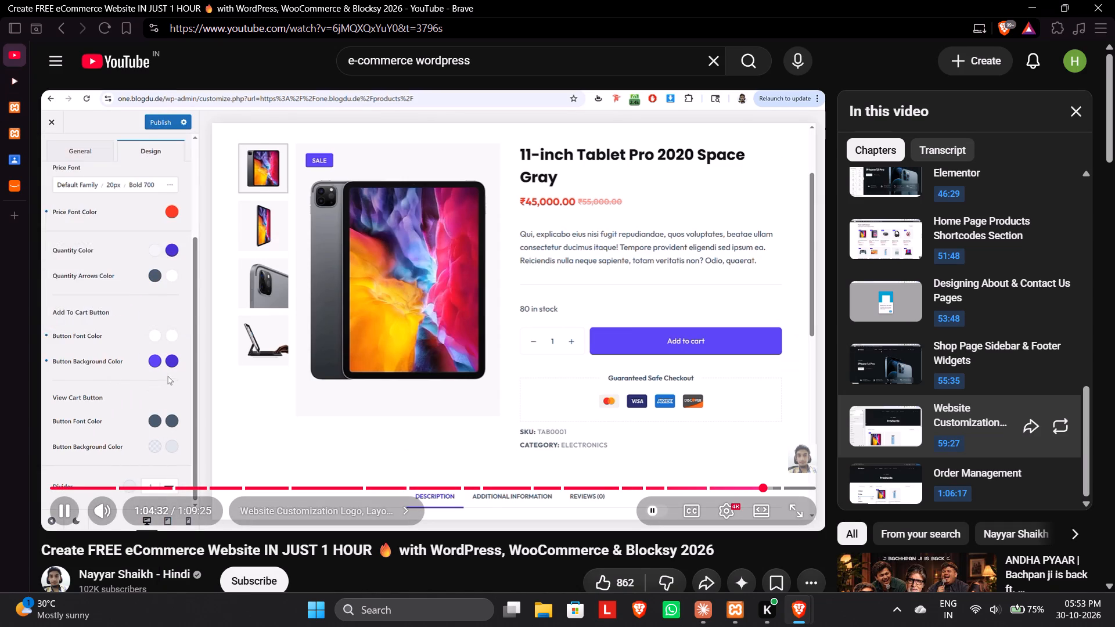
pyautogui.press('Left')
pyautogui.press('Left')
pyautogui.press('Left')
pyautogui.press('Left')
pyautogui.press('Left')
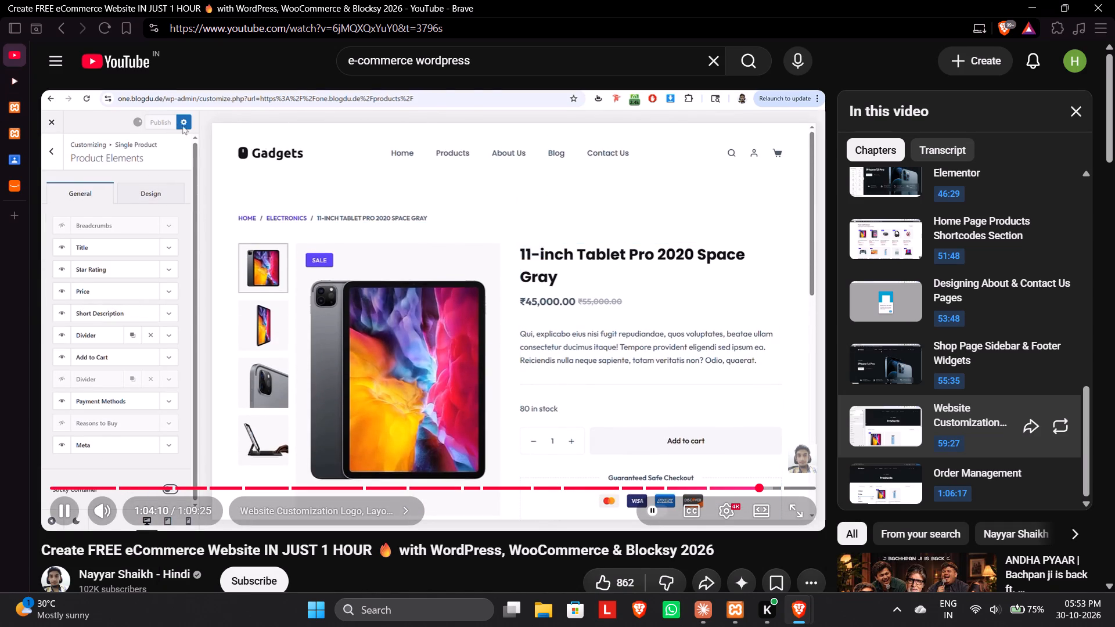
pyautogui.click(481, 329)
# In the Customizer's Product Elements design options, set the Add To Cart button's initial background color to palette Color 1.
pyautogui.click(69, 138)
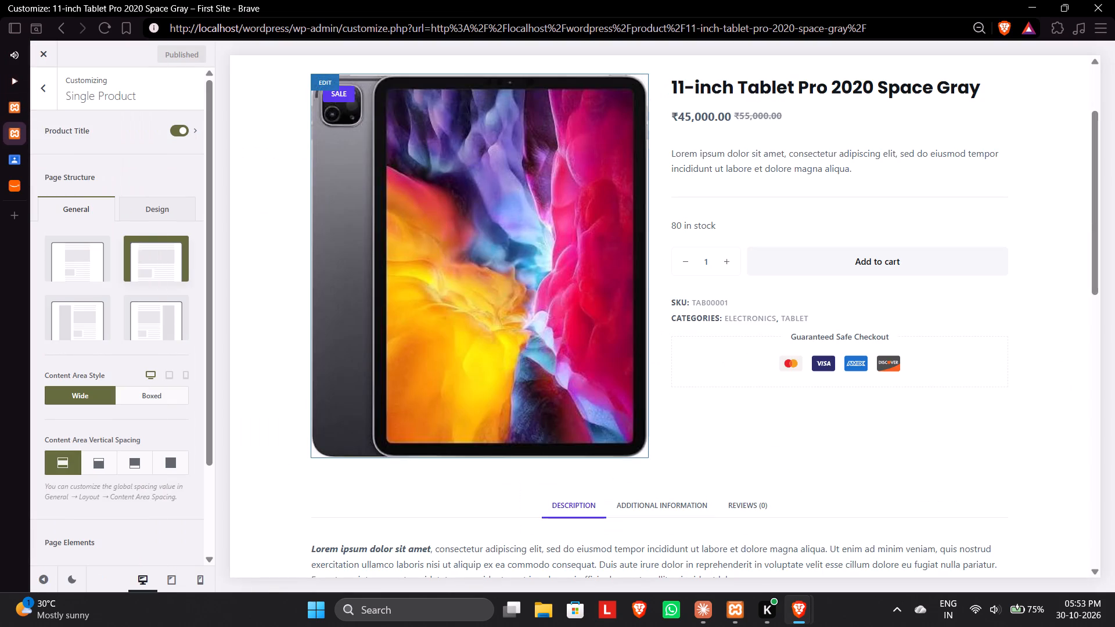
pyautogui.click(144, 201)
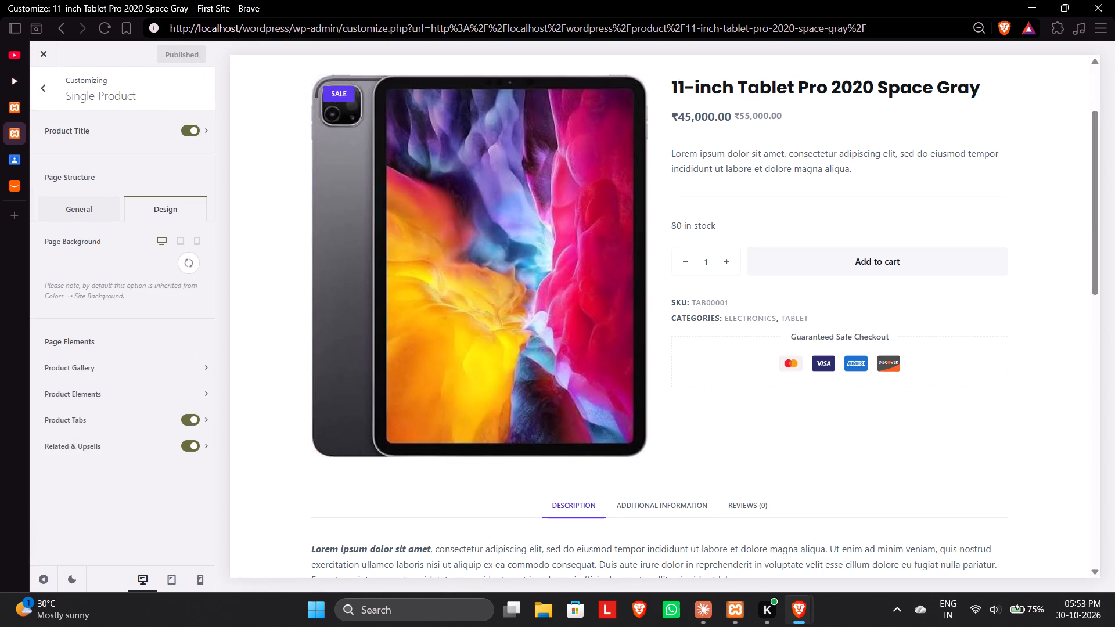
pyautogui.scroll(3, 94, 164)
pyautogui.click(38, 91)
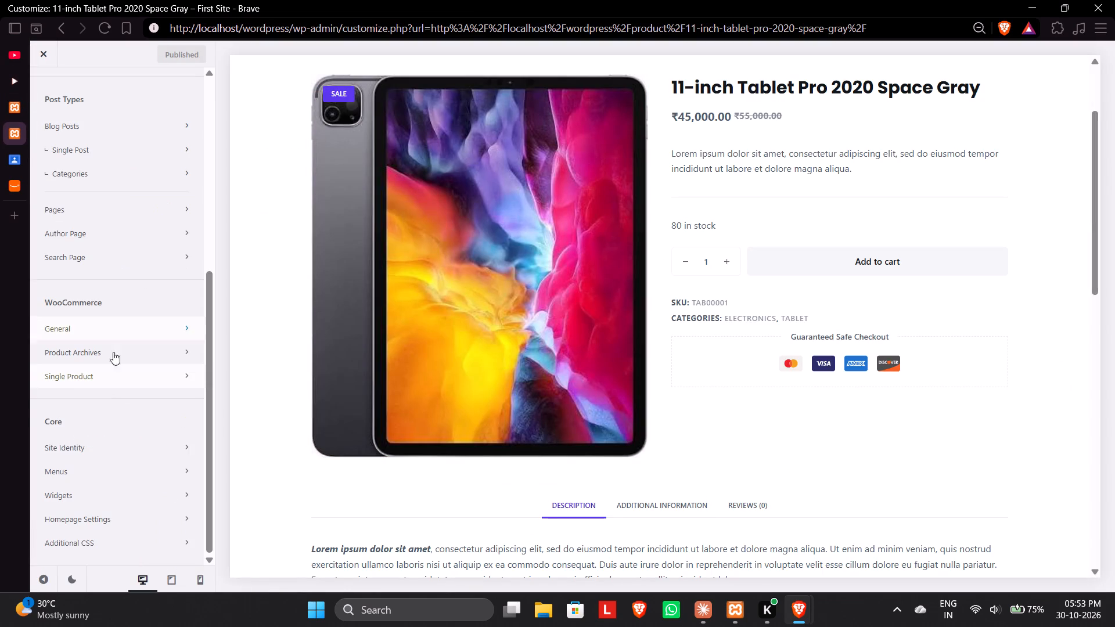
pyautogui.click(106, 378)
pyautogui.scroll(-3, 121, 341)
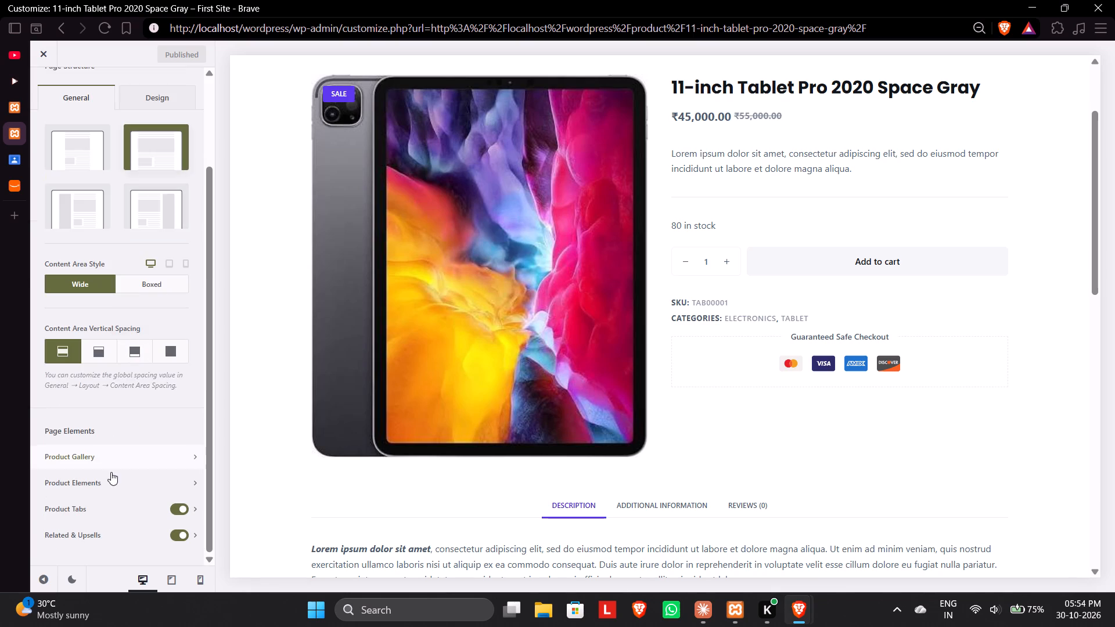
pyautogui.click(110, 477)
pyautogui.click(169, 133)
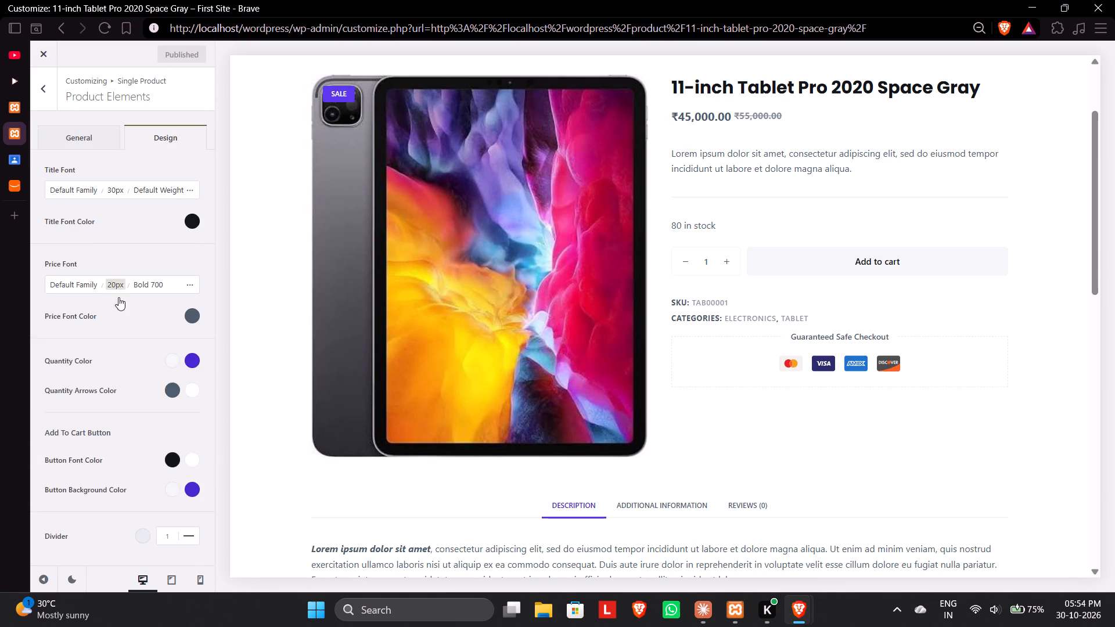
pyautogui.scroll(-1, 98, 377)
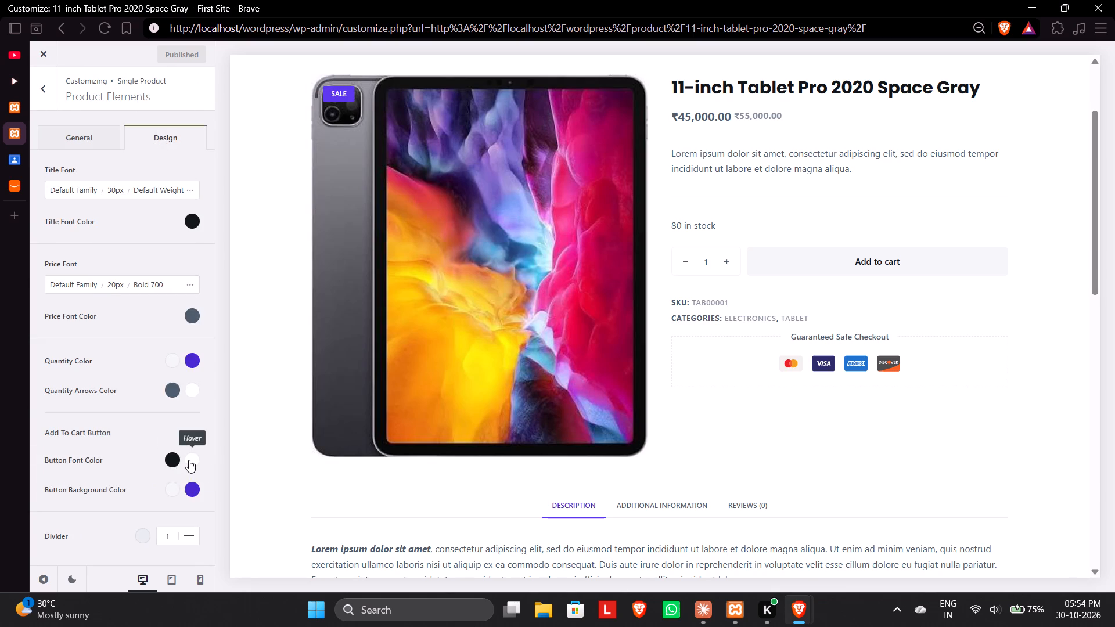
pyautogui.click(176, 491)
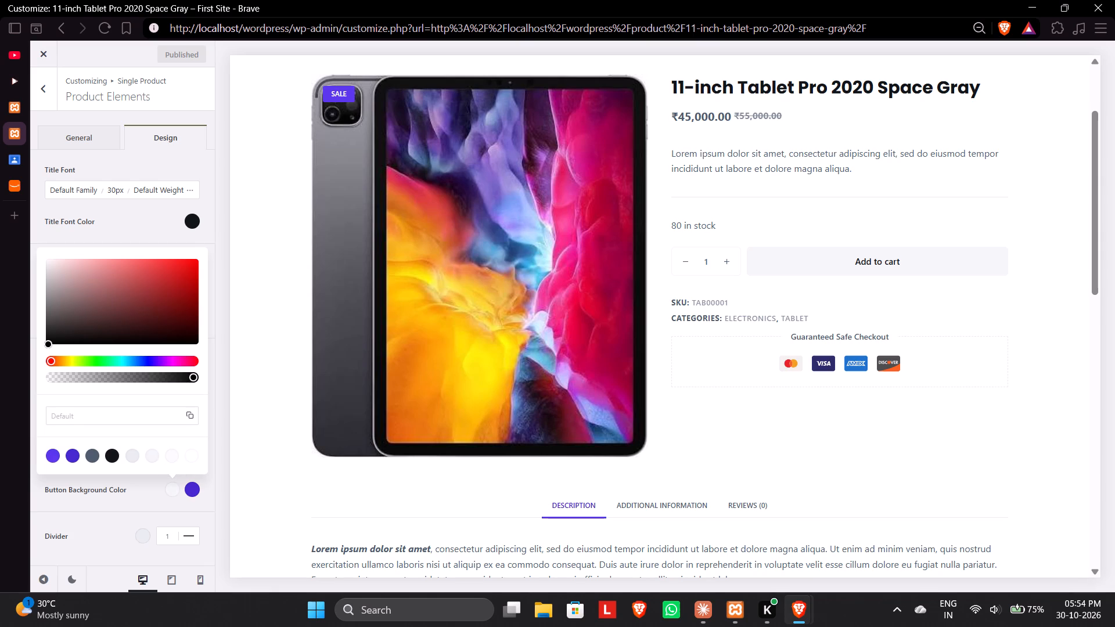
pyautogui.moveTo(52, 359); pyautogui.dragTo(148, 366)
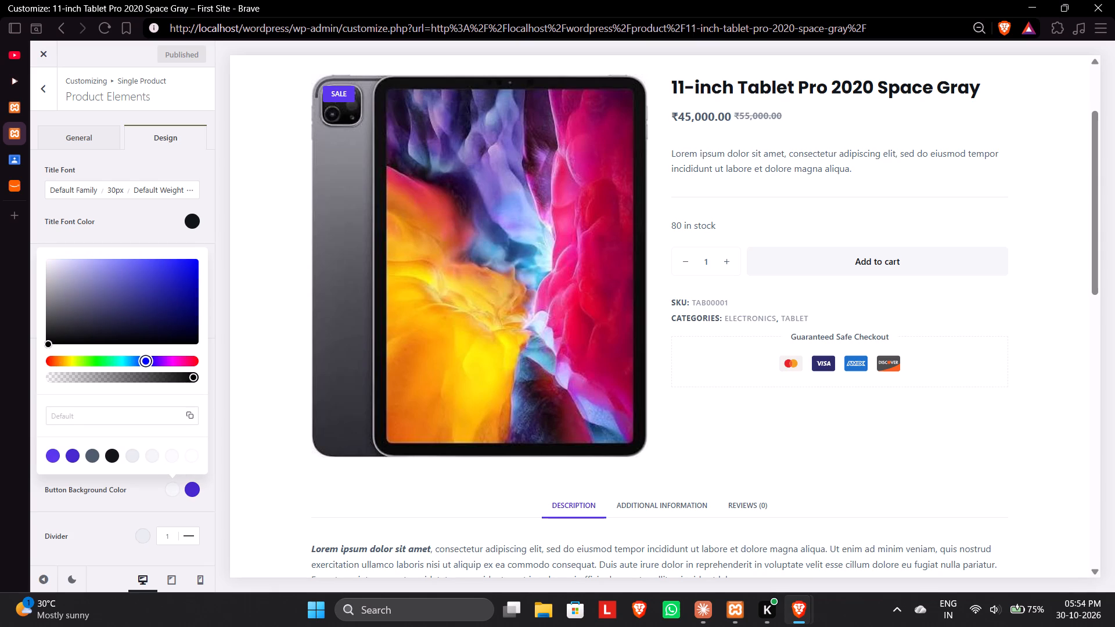
pyautogui.moveTo(150, 359); pyautogui.dragTo(157, 356)
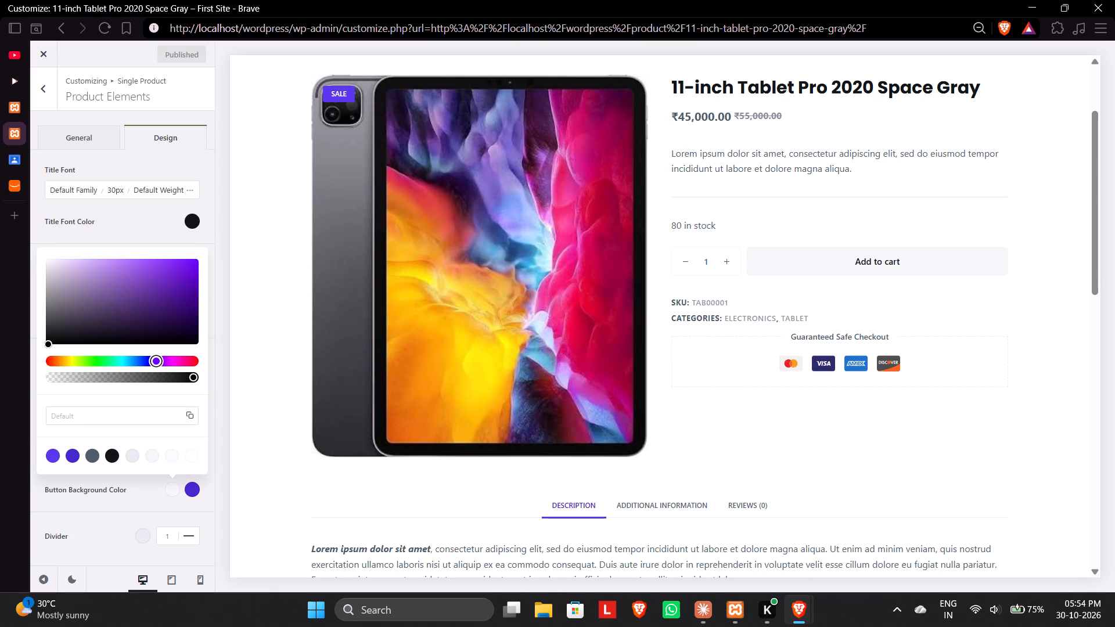
pyautogui.moveTo(154, 362); pyautogui.dragTo(144, 364)
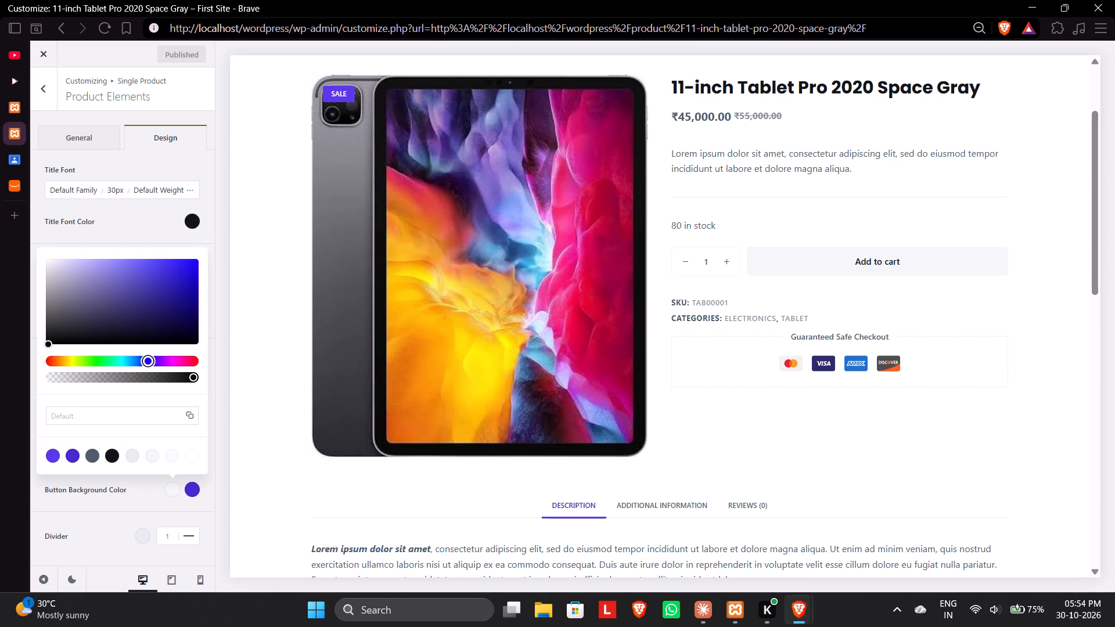
pyautogui.moveTo(144, 364); pyautogui.dragTo(164, 354)
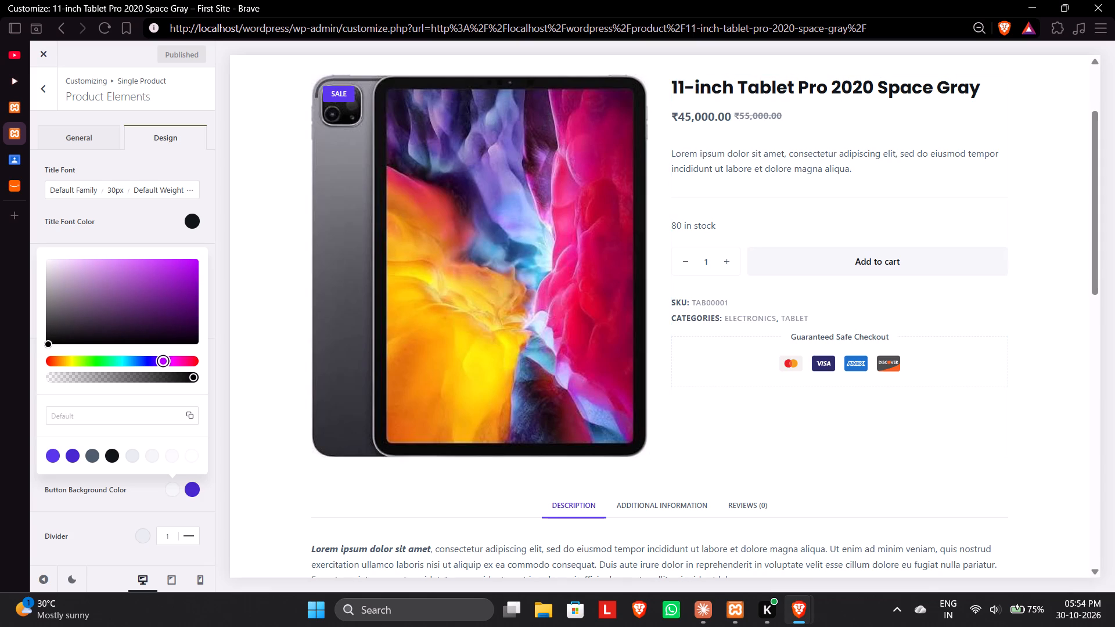
pyautogui.click(57, 454)
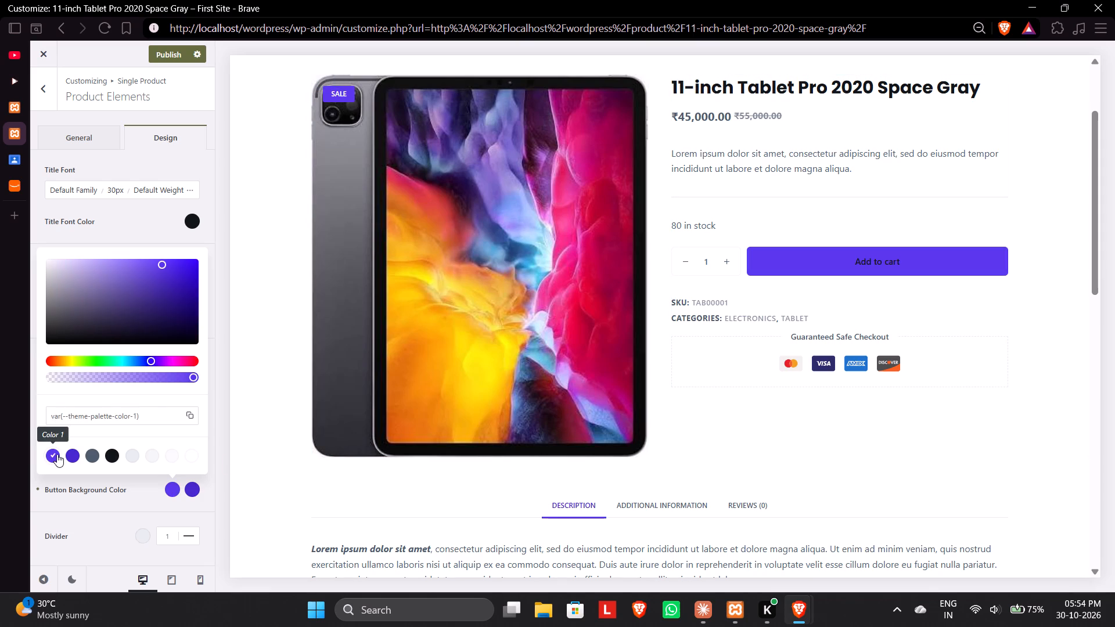
# Set the Add To Cart button's hover background color to palette Color 3.
pyautogui.click(185, 492)
pyautogui.click(193, 489)
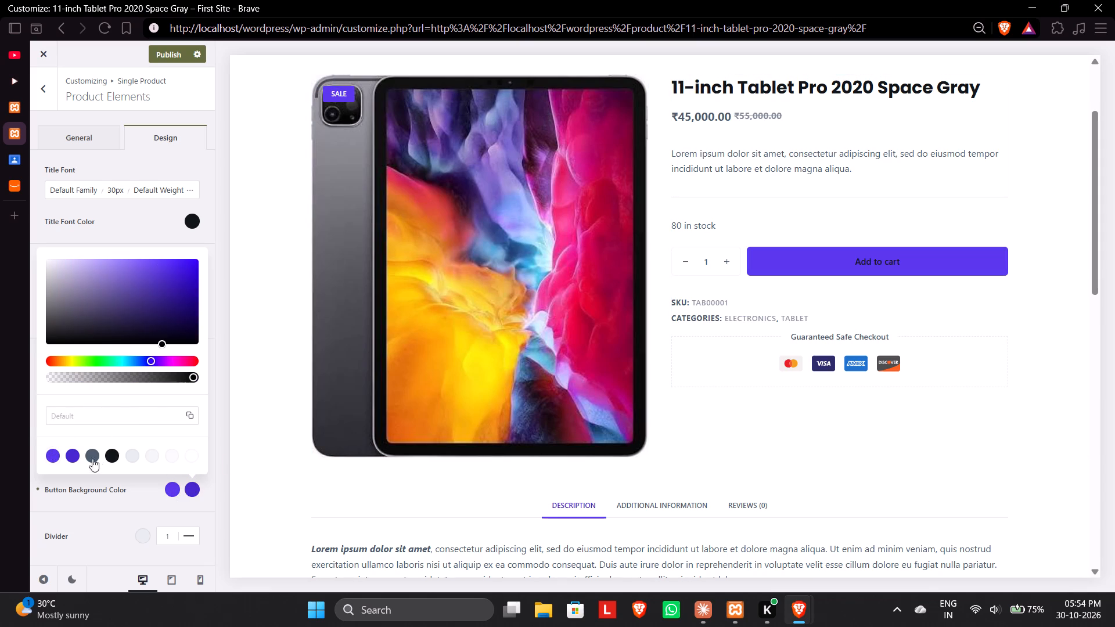
pyautogui.click(154, 457)
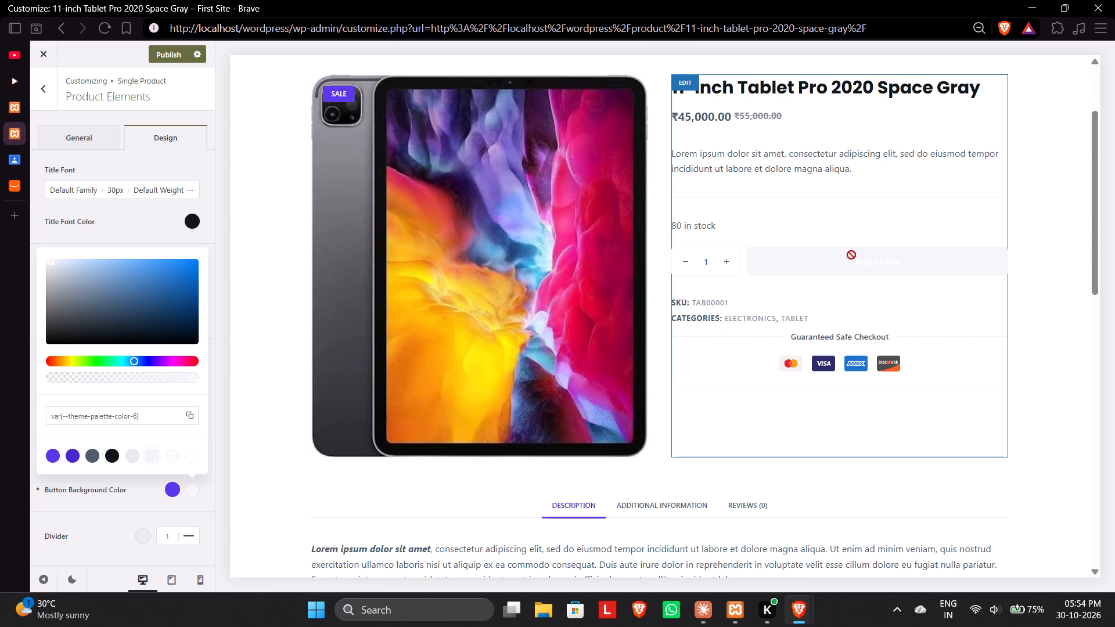
pyautogui.click(69, 456)
pyautogui.click(95, 453)
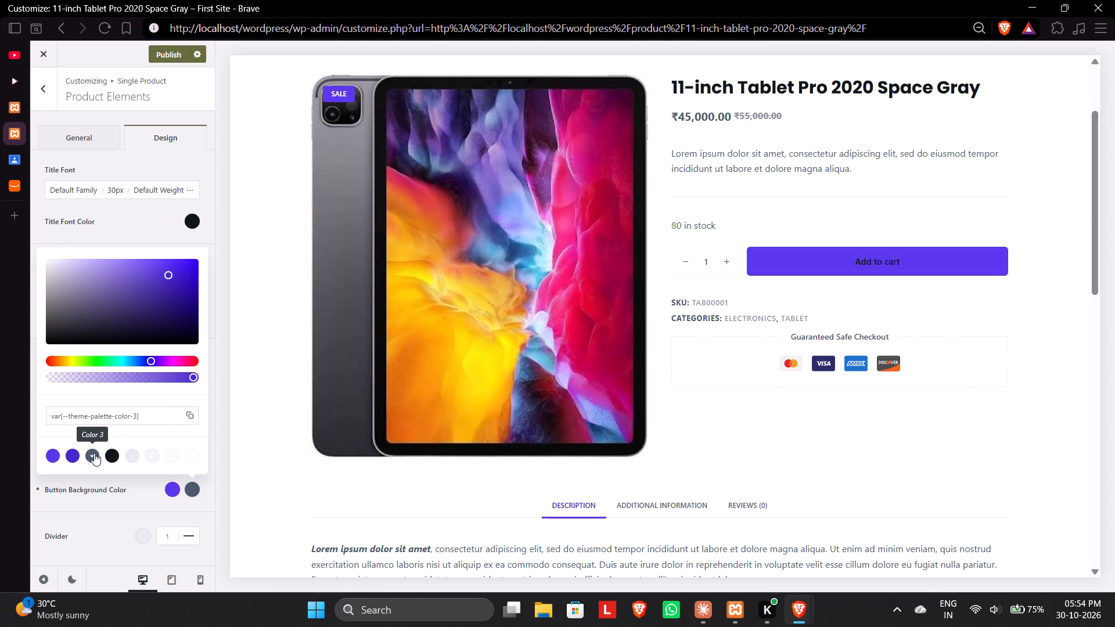
# Resume the tutorial video and skip ahead to its Add To Cart button font and background color settings, then return to the Customizer.
pyautogui.click(64, 51)
pyautogui.click(458, 329)
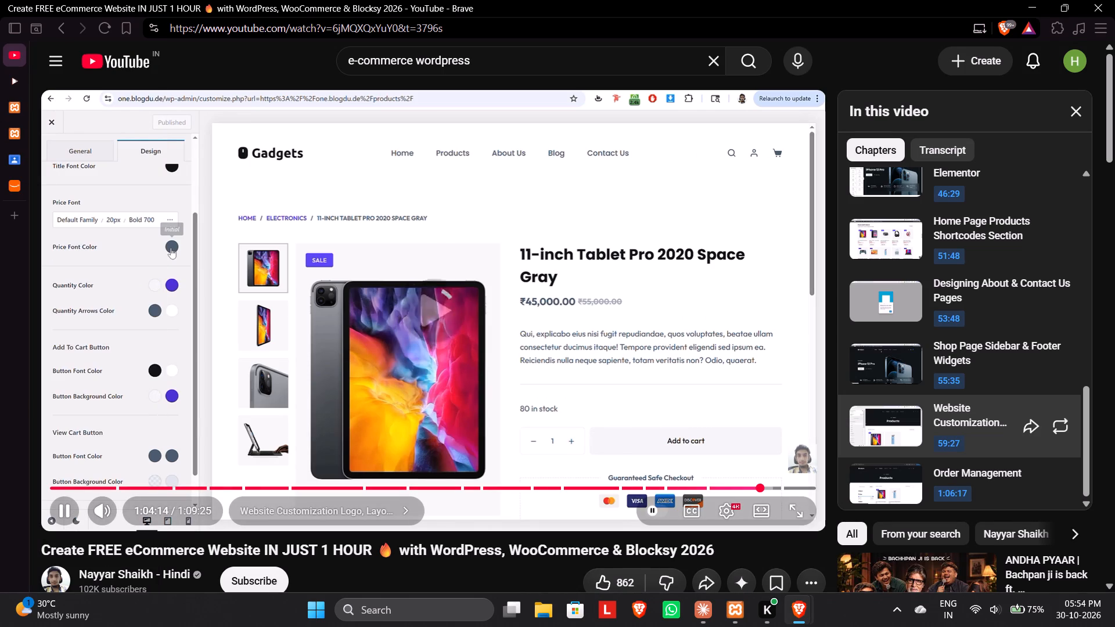
pyautogui.press('Right')
pyautogui.press('Right')
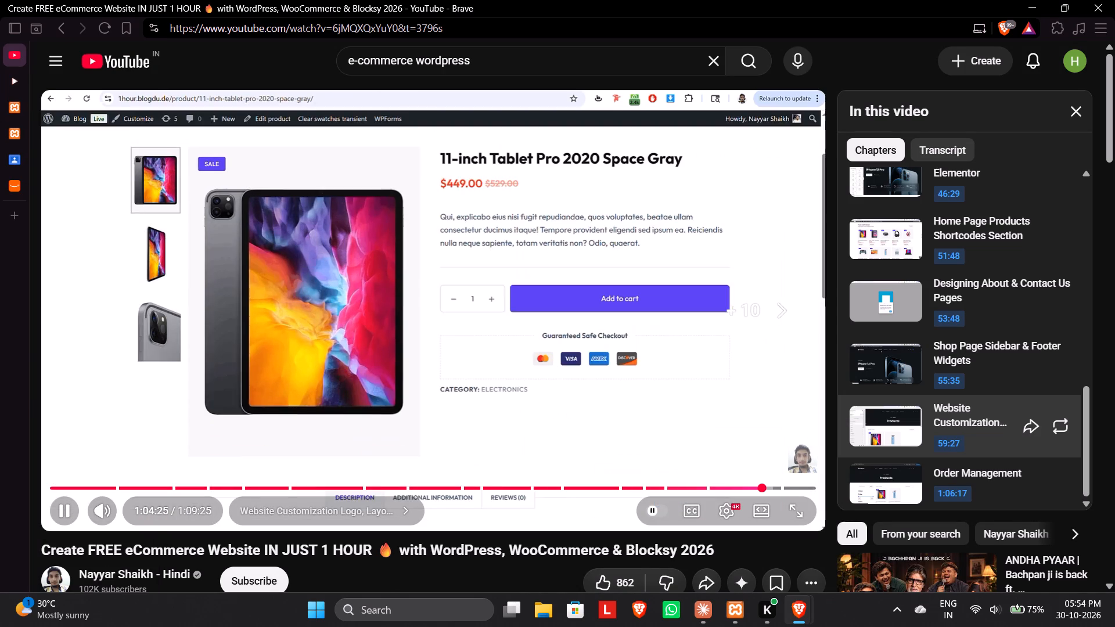
pyautogui.press('Right')
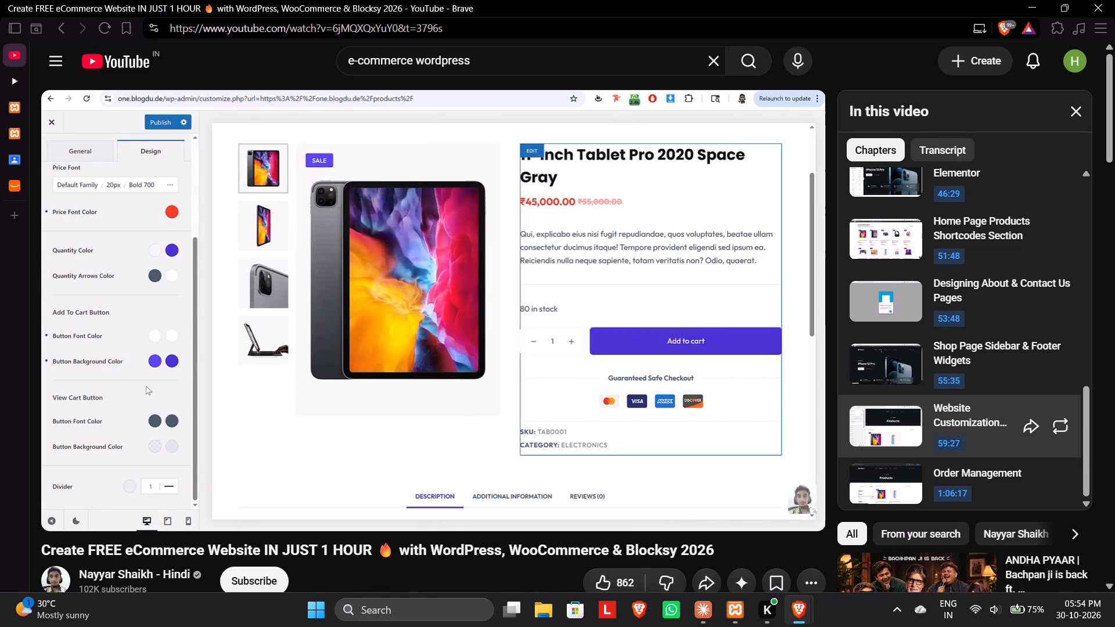
pyautogui.click(373, 225)
pyautogui.click(114, 114)
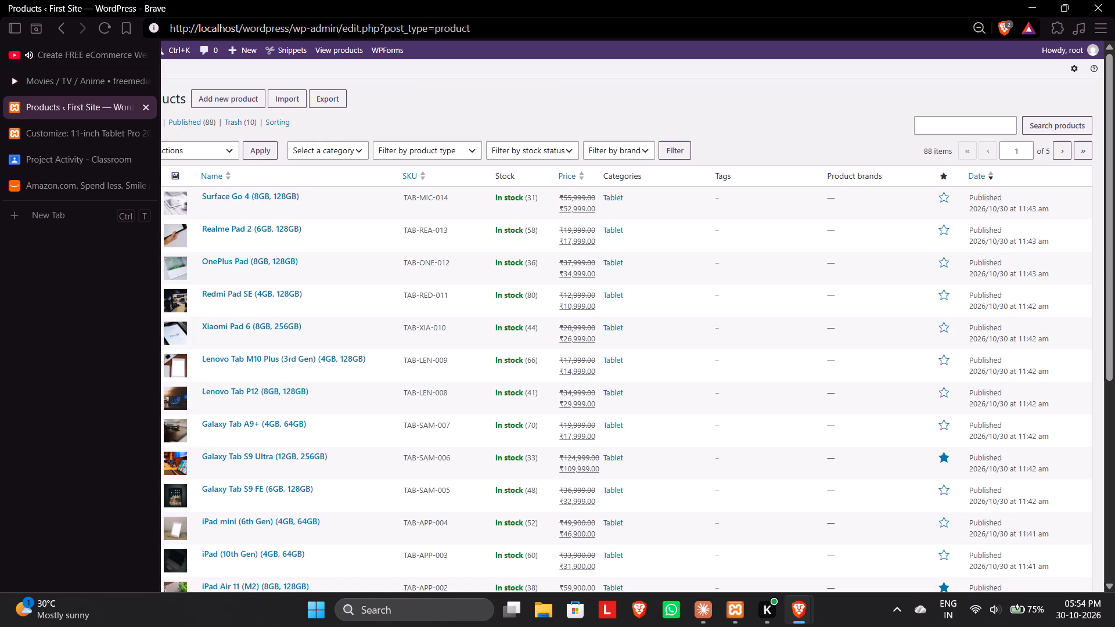
pyautogui.click(39, 136)
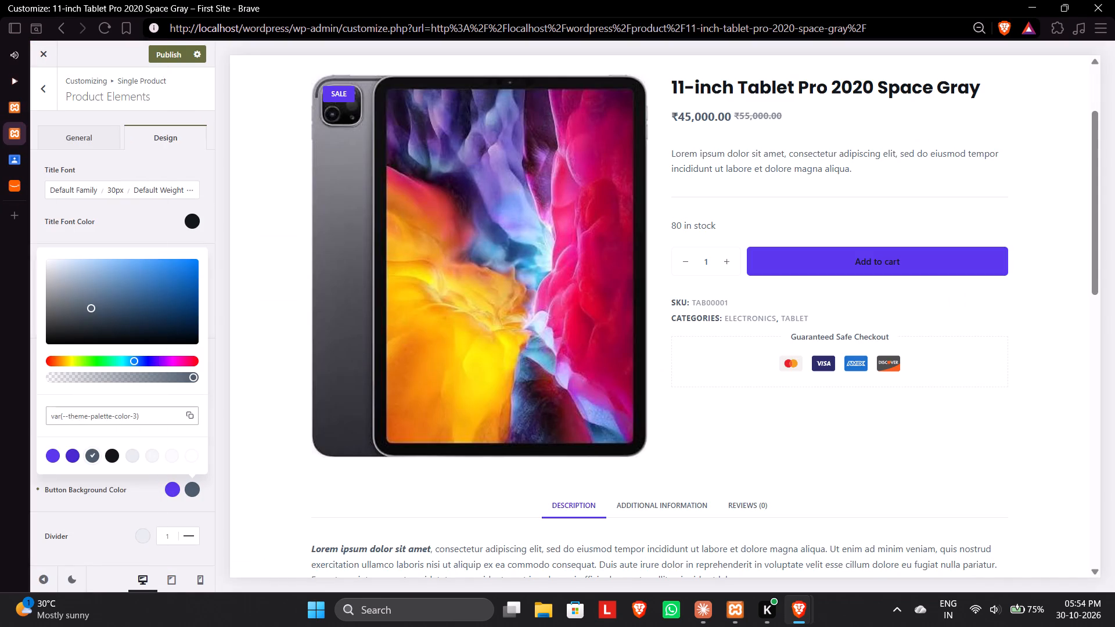
# Set the Add To Cart button's initial font color to palette Color 8.
pyautogui.click(229, 251)
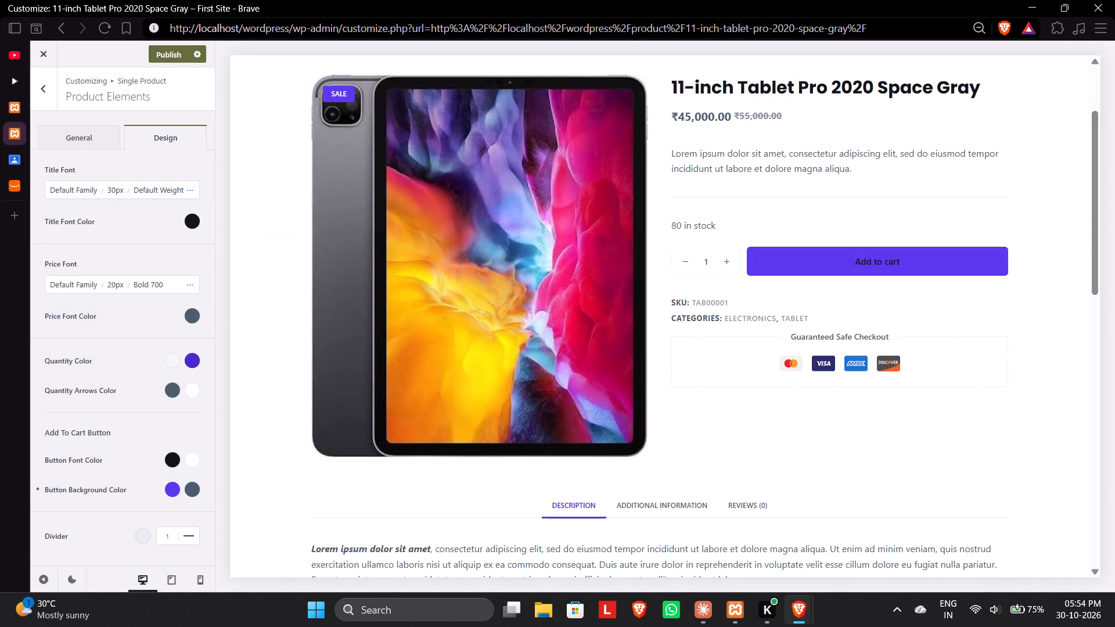
pyautogui.click(191, 457)
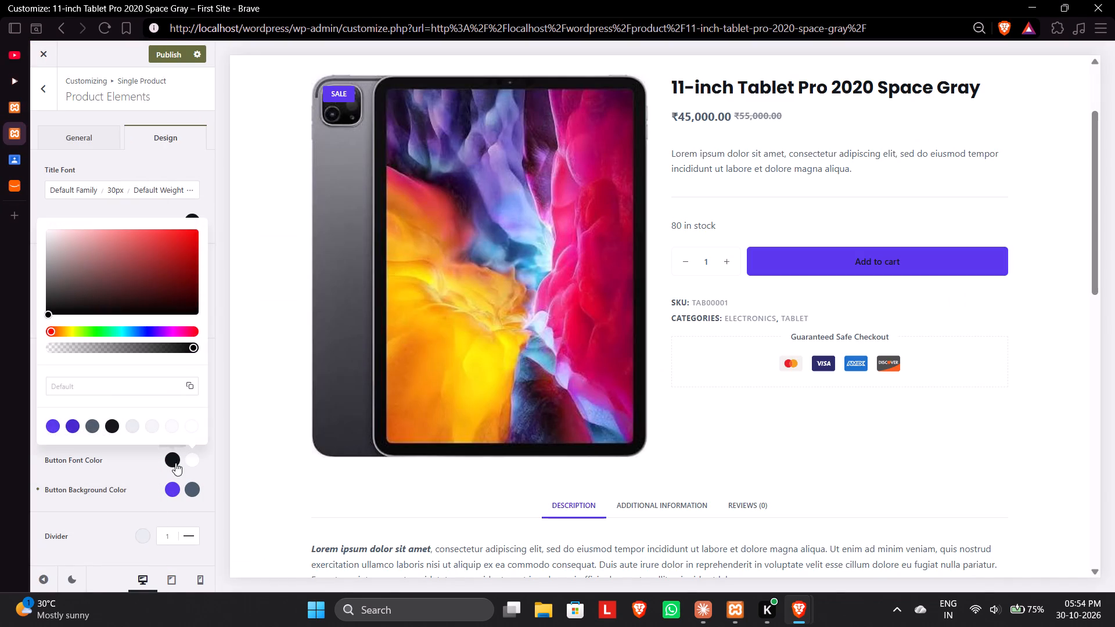
pyautogui.click(179, 457)
pyautogui.click(191, 427)
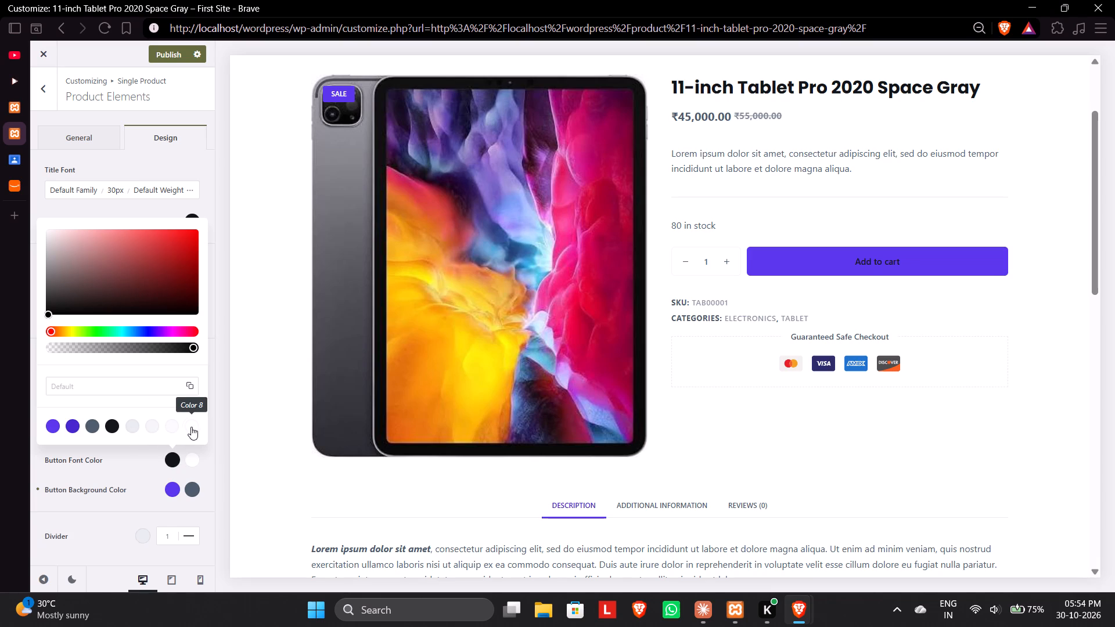
# Set the Add To Cart button's hover background color to palette Color 2.
pyautogui.click(196, 486)
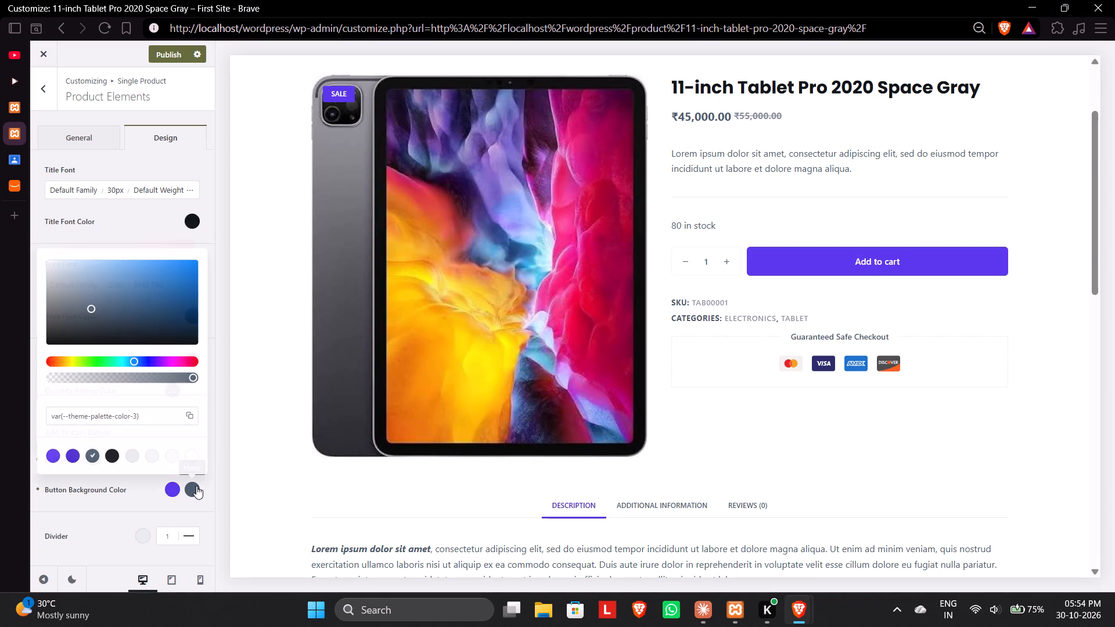
pyautogui.click(71, 455)
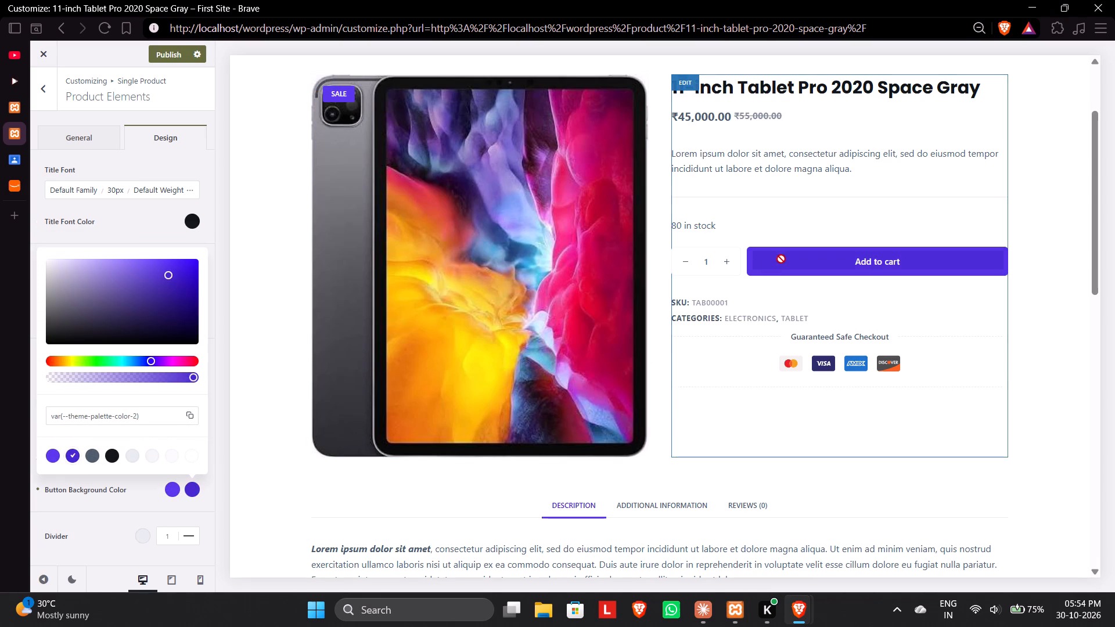
pyautogui.click(286, 502)
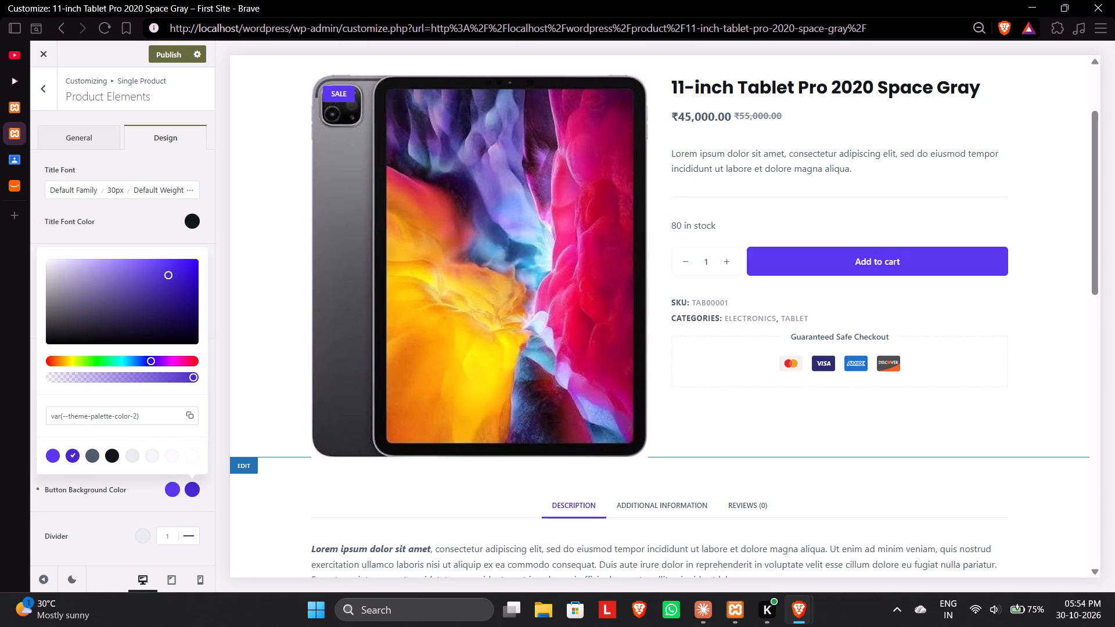
# Review the product page preview, including the related products and the Additional Information and Reviews sections.
pyautogui.scroll(-2, 408, 465)
pyautogui.click(222, 248)
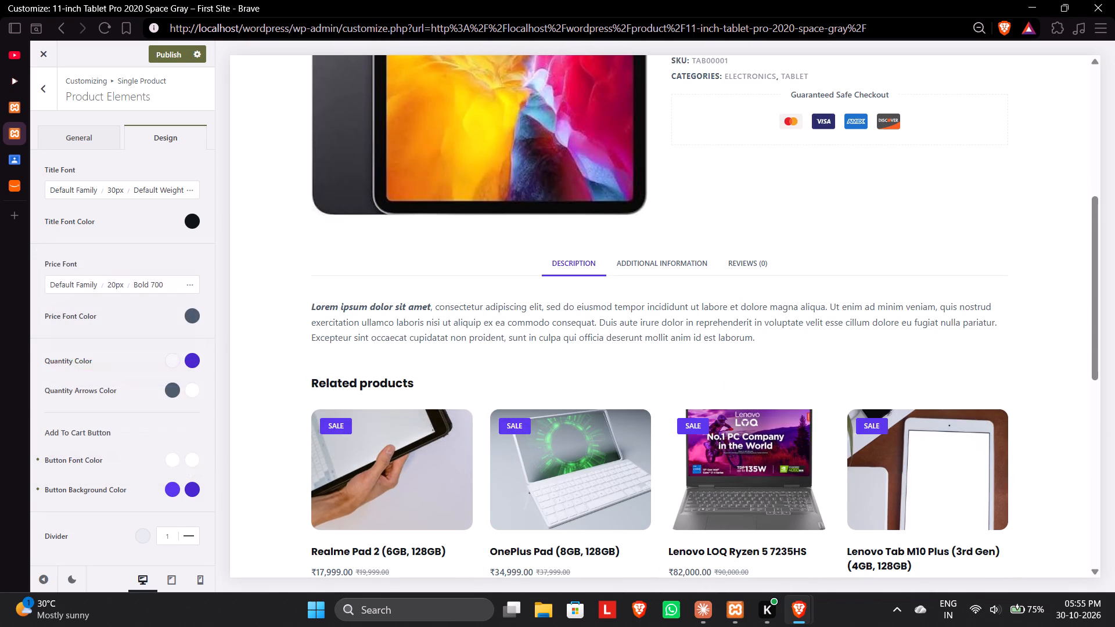
pyautogui.scroll(-1, 190, 461)
pyautogui.scroll(1, 411, 405)
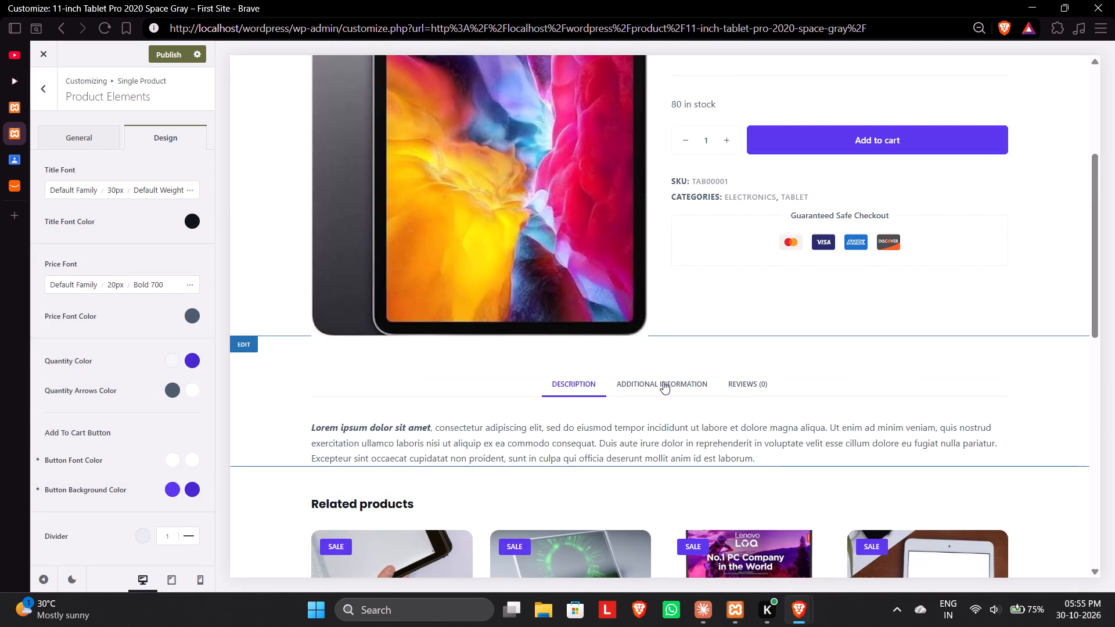
pyautogui.click(654, 384)
pyautogui.click(746, 383)
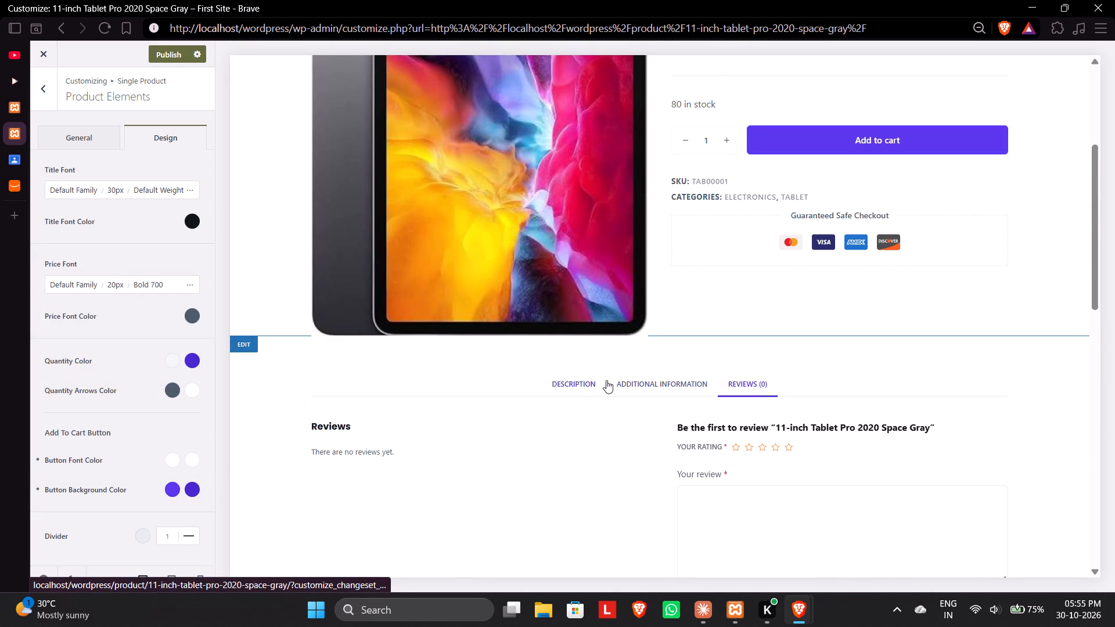
pyautogui.scroll(-2, 618, 409)
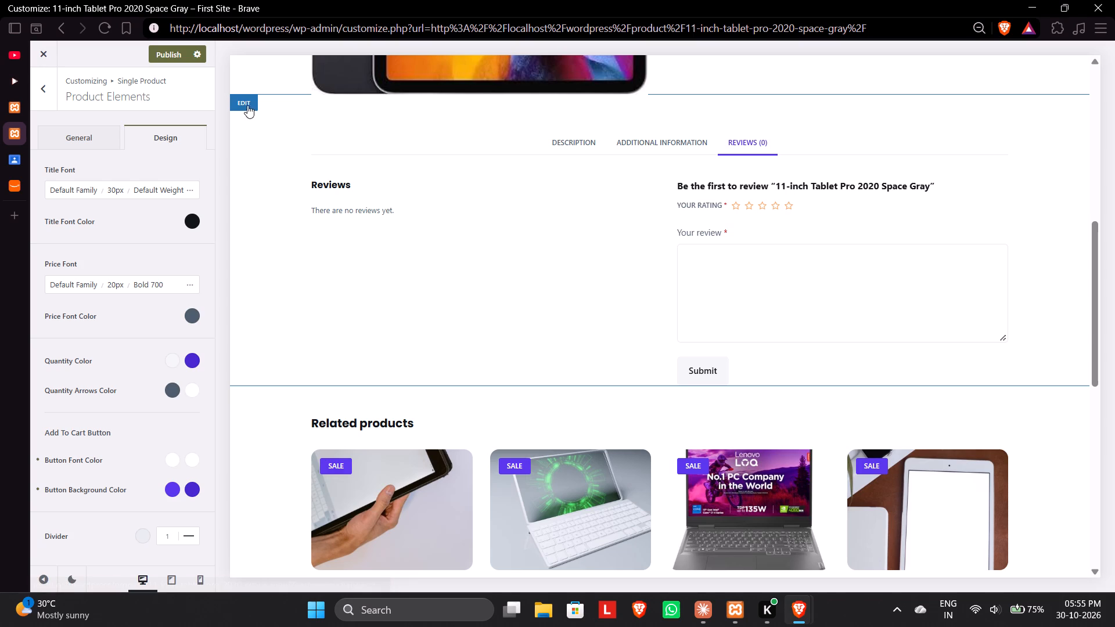
pyautogui.click(591, 138)
pyautogui.scroll(4, 571, 235)
pyautogui.scroll(2, 453, 278)
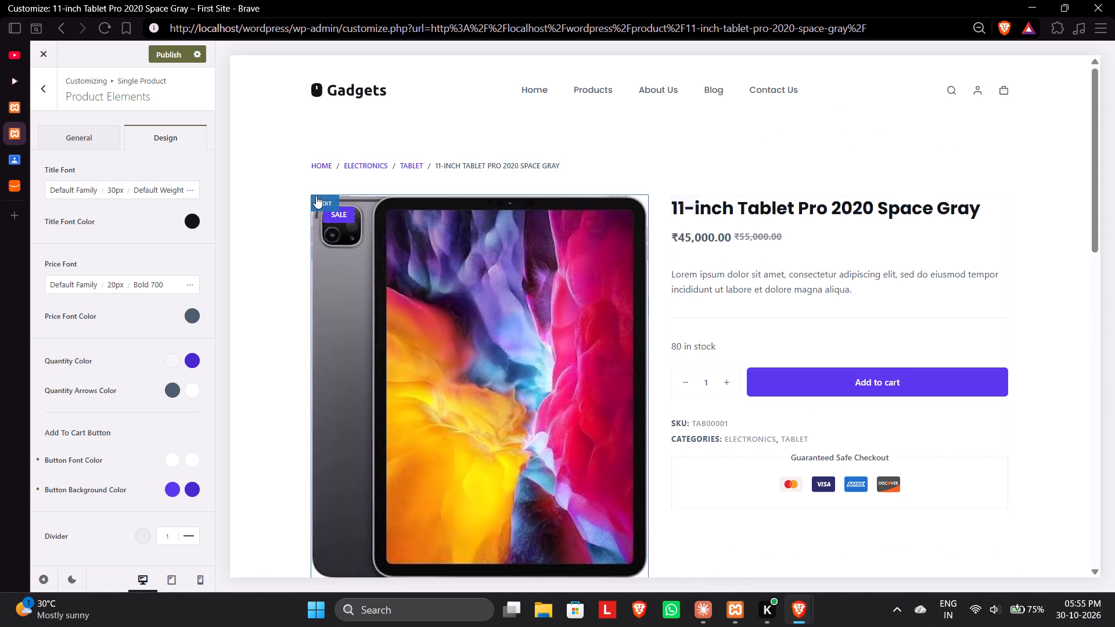
# Look through the Product Gallery's general and design options for the single product page.
pyautogui.click(327, 203)
pyautogui.scroll(-1, 100, 196)
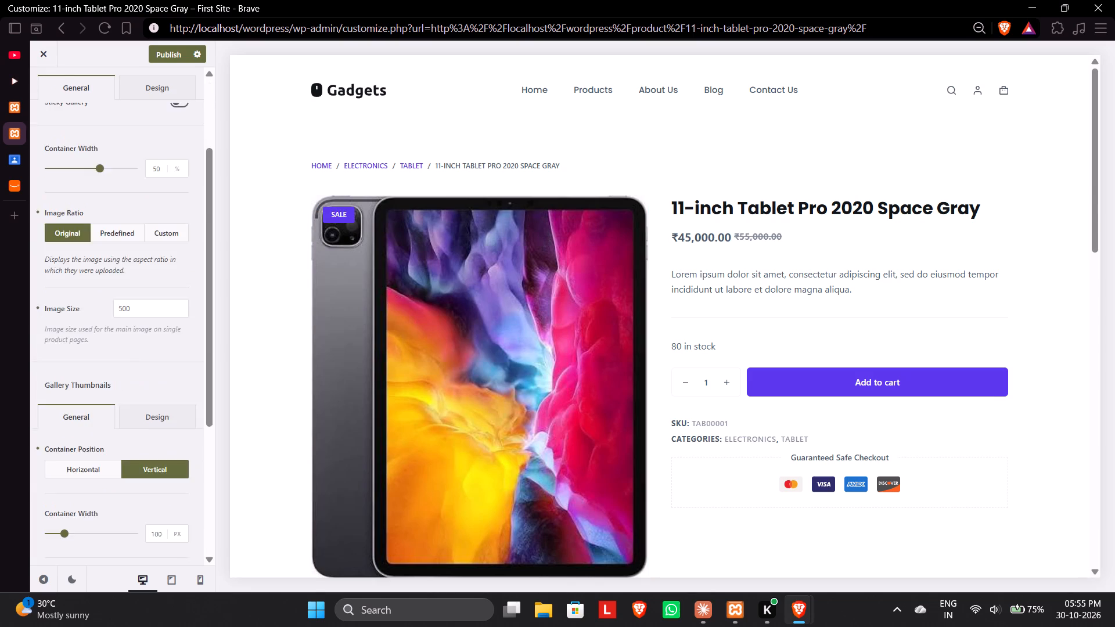
pyautogui.scroll(-6, 100, 212)
pyautogui.scroll(5, 120, 478)
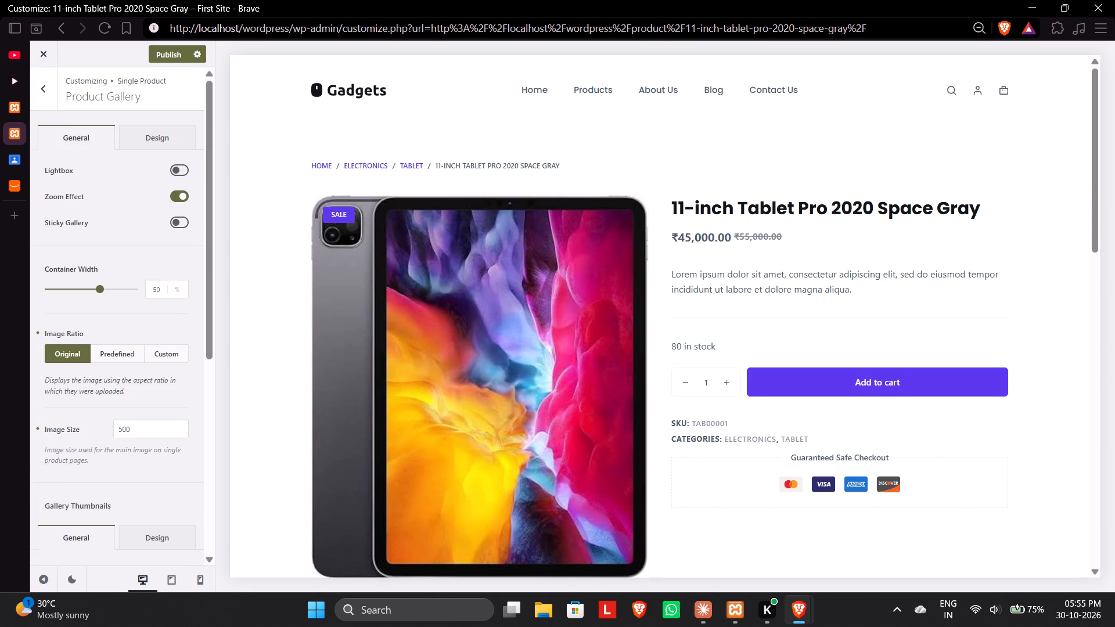
pyautogui.click(162, 129)
# Publish the single product page customizations.
pyautogui.click(169, 60)
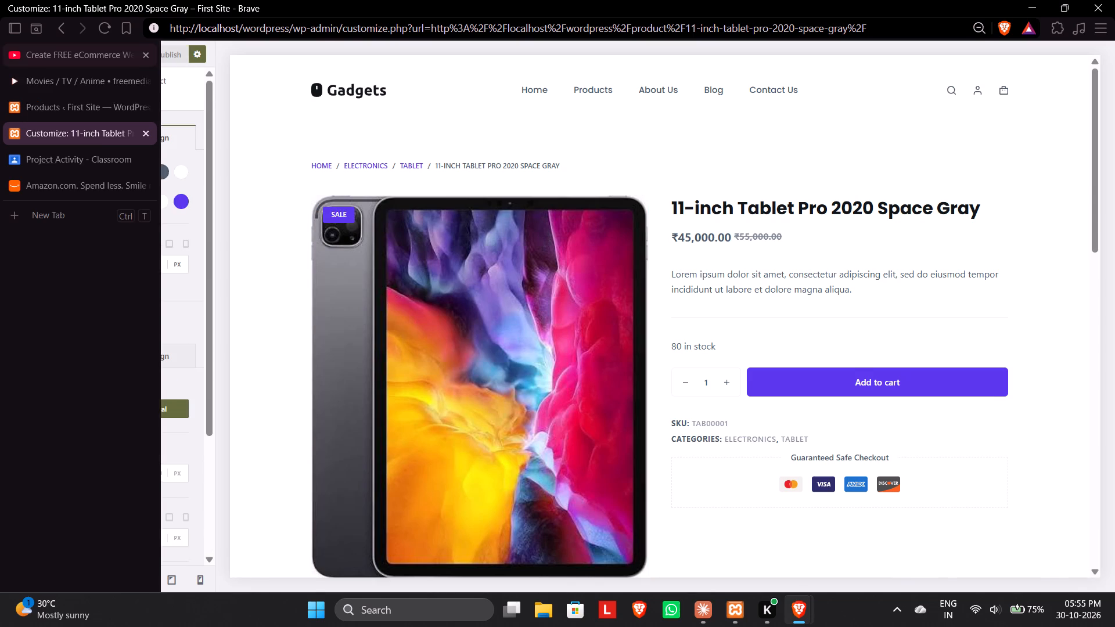
# Check the tutorial video's View Cart button part and exit the Customizer to the live product page.
pyautogui.click(21, 57)
pyautogui.click(330, 163)
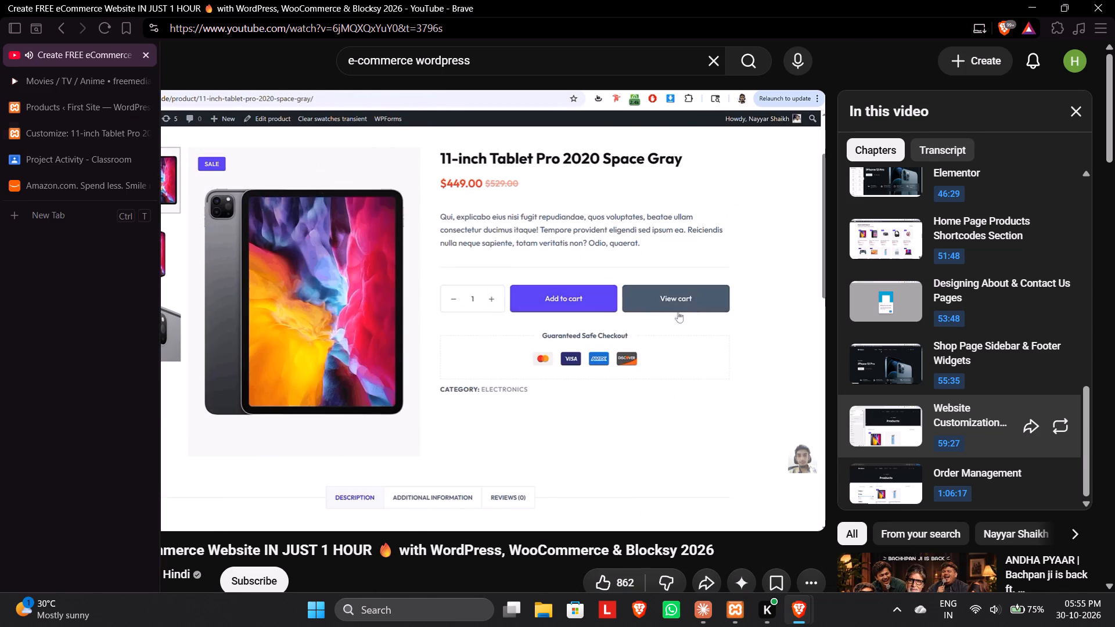
pyautogui.click(81, 132)
pyautogui.click(39, 59)
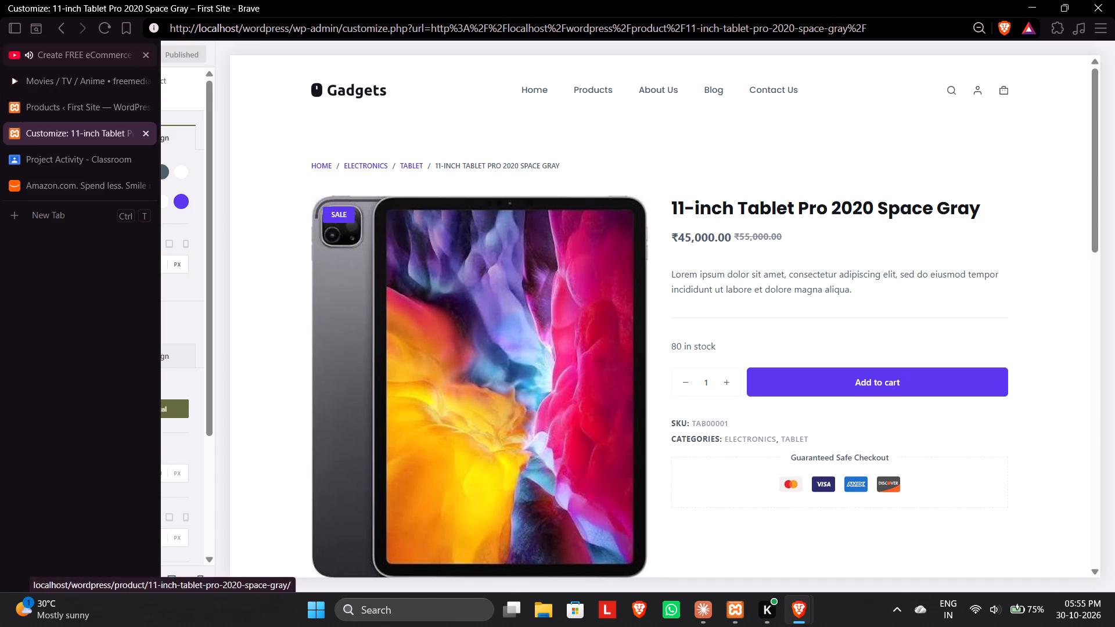
pyautogui.click(48, 51)
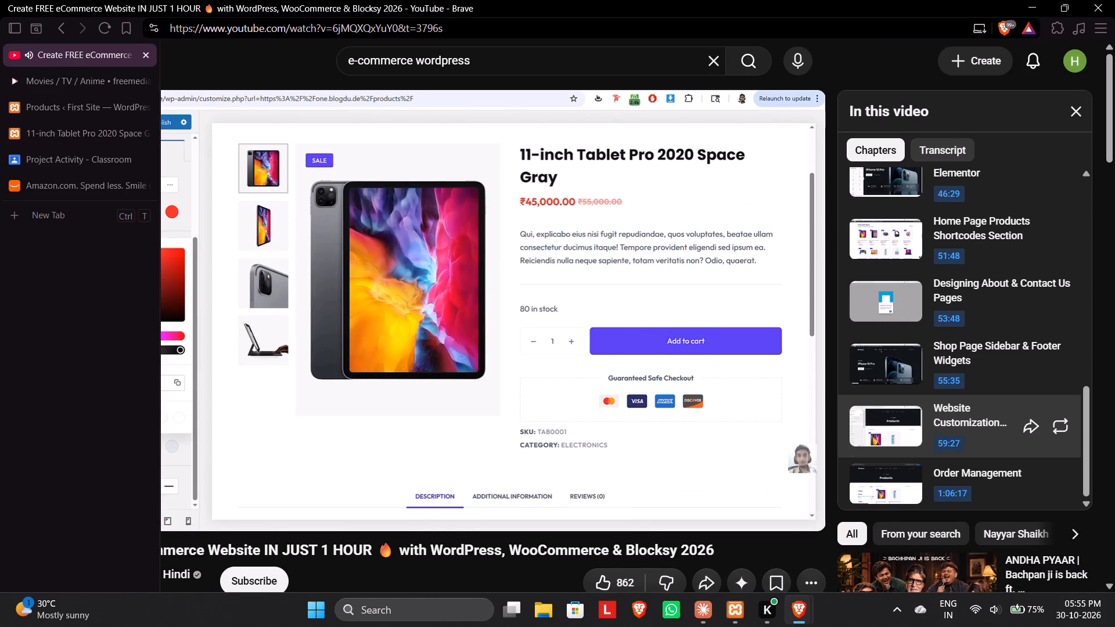
pyautogui.click(67, 113)
pyautogui.click(34, 132)
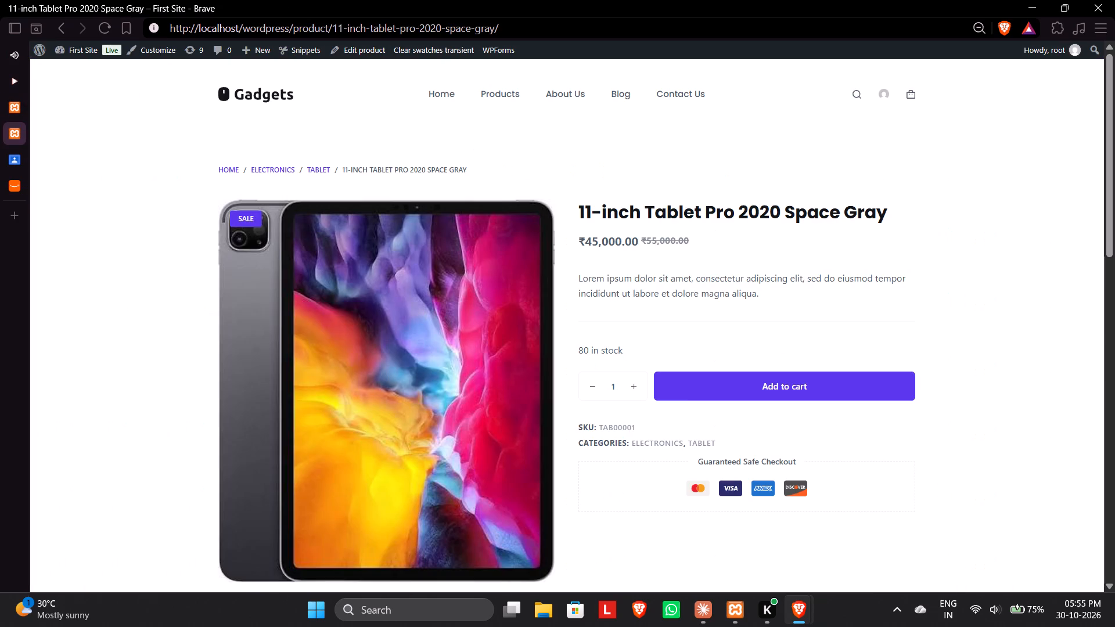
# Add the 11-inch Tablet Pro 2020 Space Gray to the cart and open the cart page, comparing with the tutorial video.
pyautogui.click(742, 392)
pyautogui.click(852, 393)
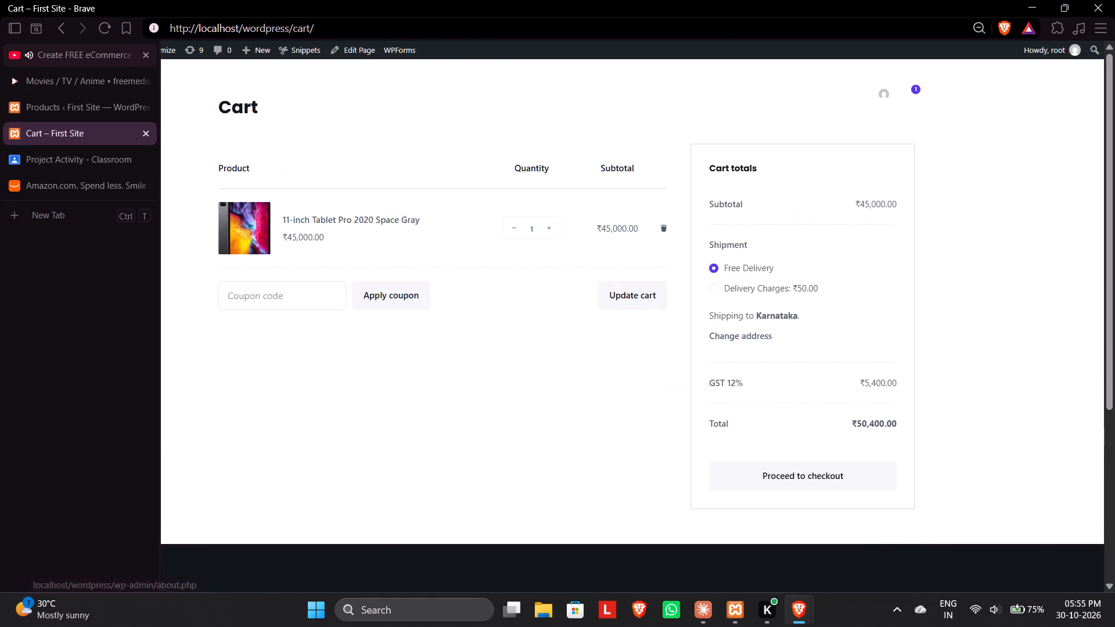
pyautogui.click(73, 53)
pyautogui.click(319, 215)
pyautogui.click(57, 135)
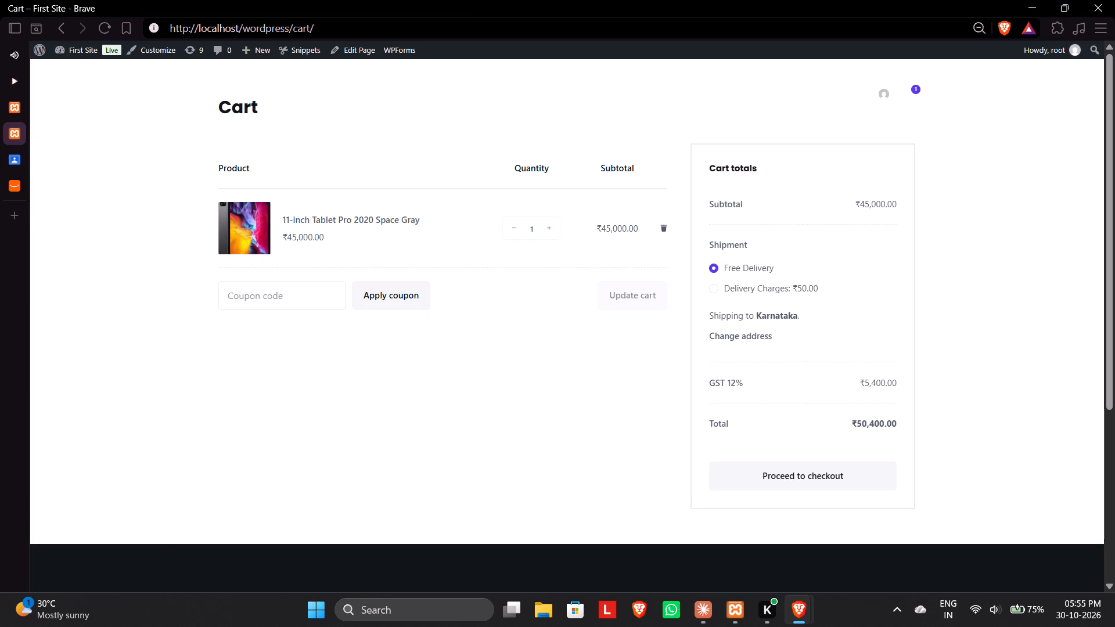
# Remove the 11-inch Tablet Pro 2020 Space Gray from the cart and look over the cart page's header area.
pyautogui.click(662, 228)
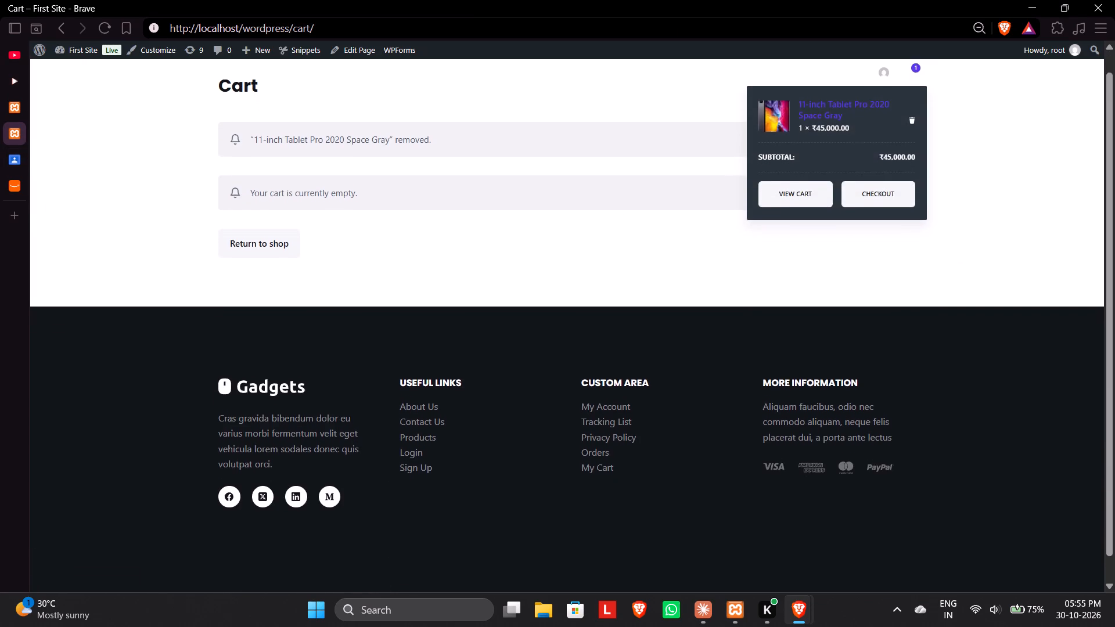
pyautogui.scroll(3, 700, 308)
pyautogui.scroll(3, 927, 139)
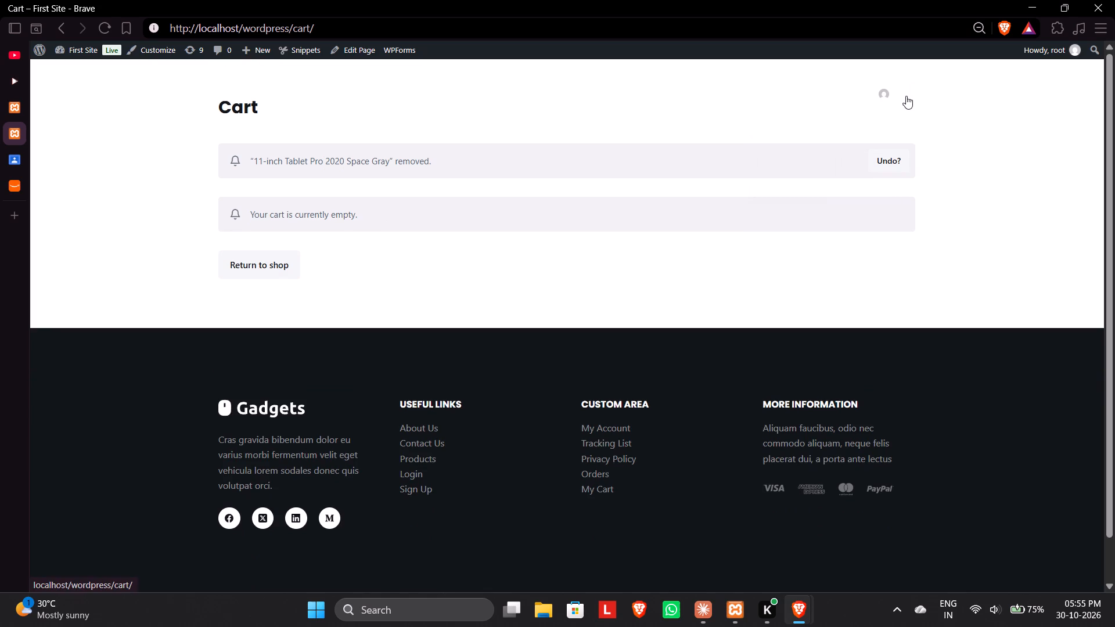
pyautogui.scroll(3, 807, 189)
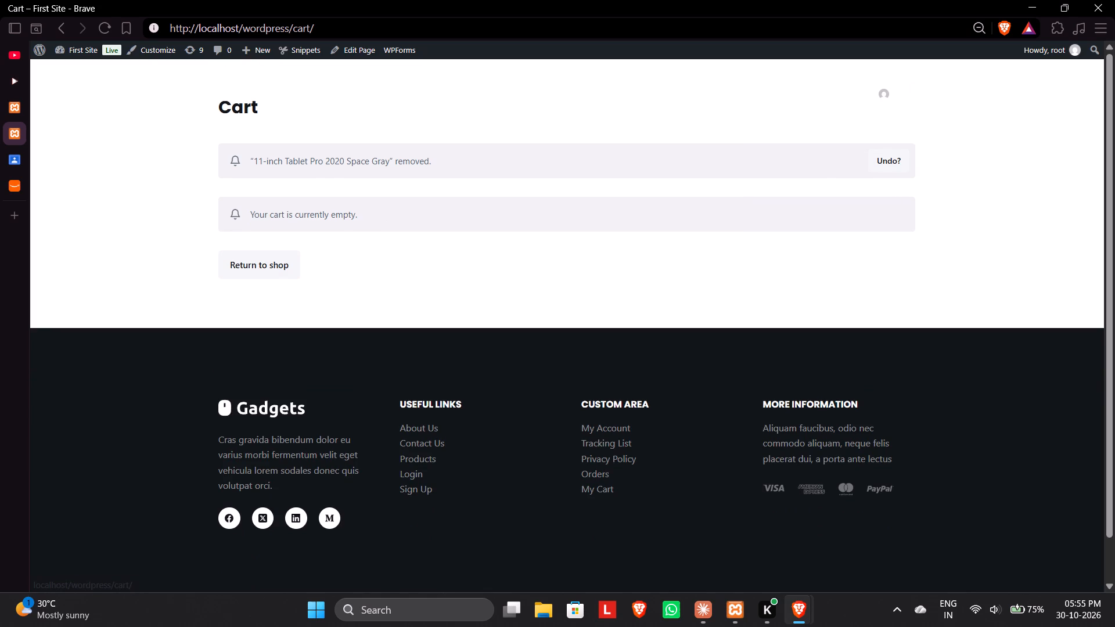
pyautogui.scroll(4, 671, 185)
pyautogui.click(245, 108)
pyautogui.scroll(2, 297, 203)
# Return to the shop, reopen the cart page and test its header icons, opening and closing the site search.
pyautogui.click(276, 265)
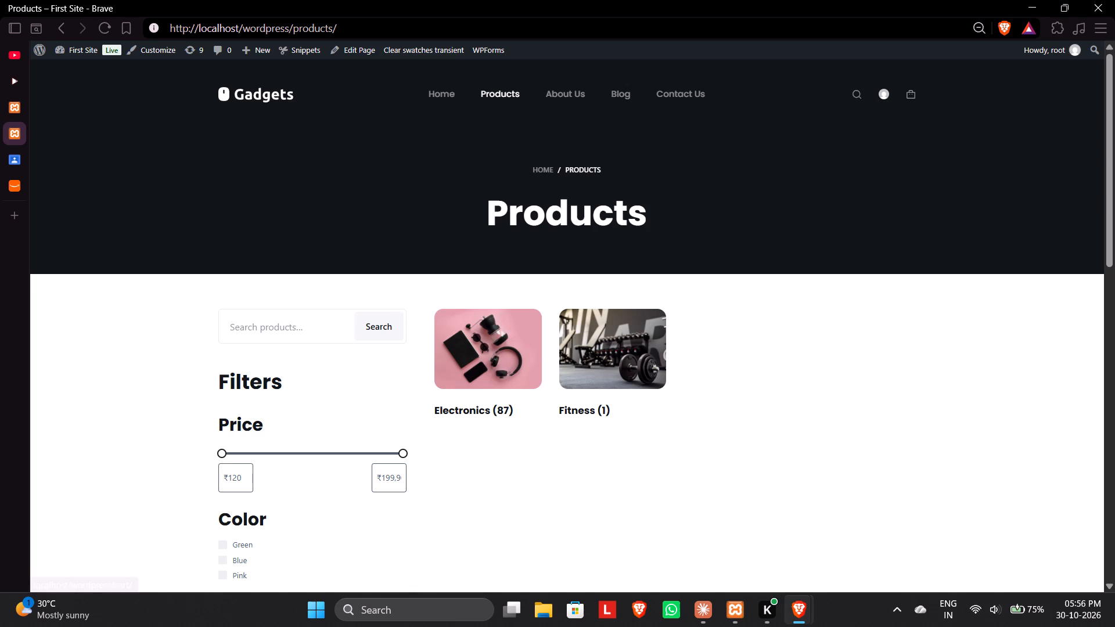
pyautogui.click(906, 96)
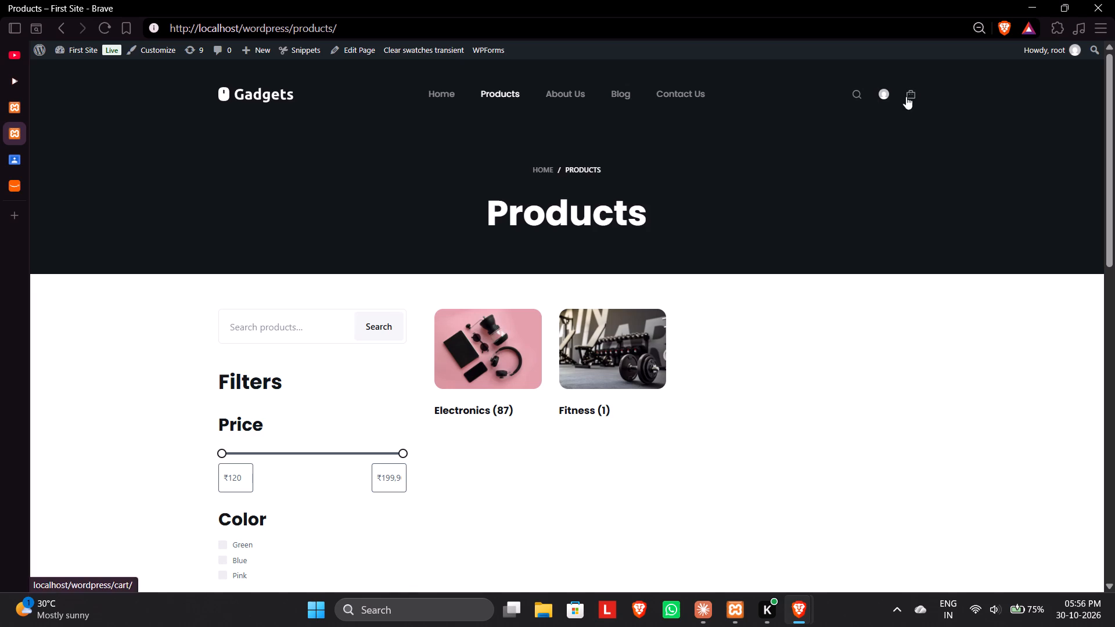
pyautogui.click(910, 92)
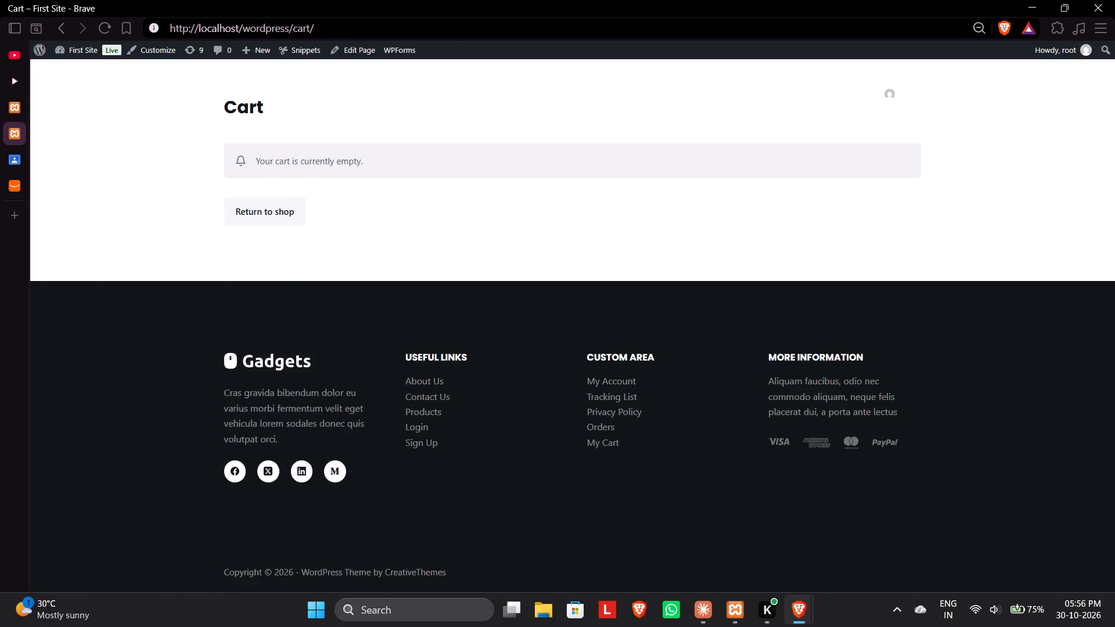
pyautogui.click(914, 96)
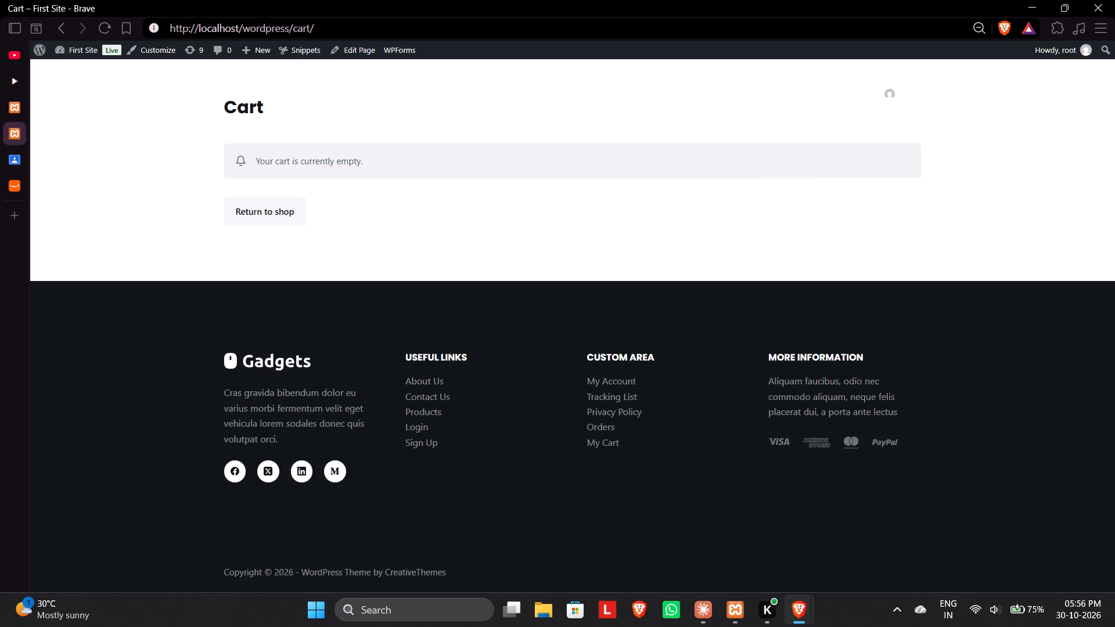
pyautogui.click(861, 96)
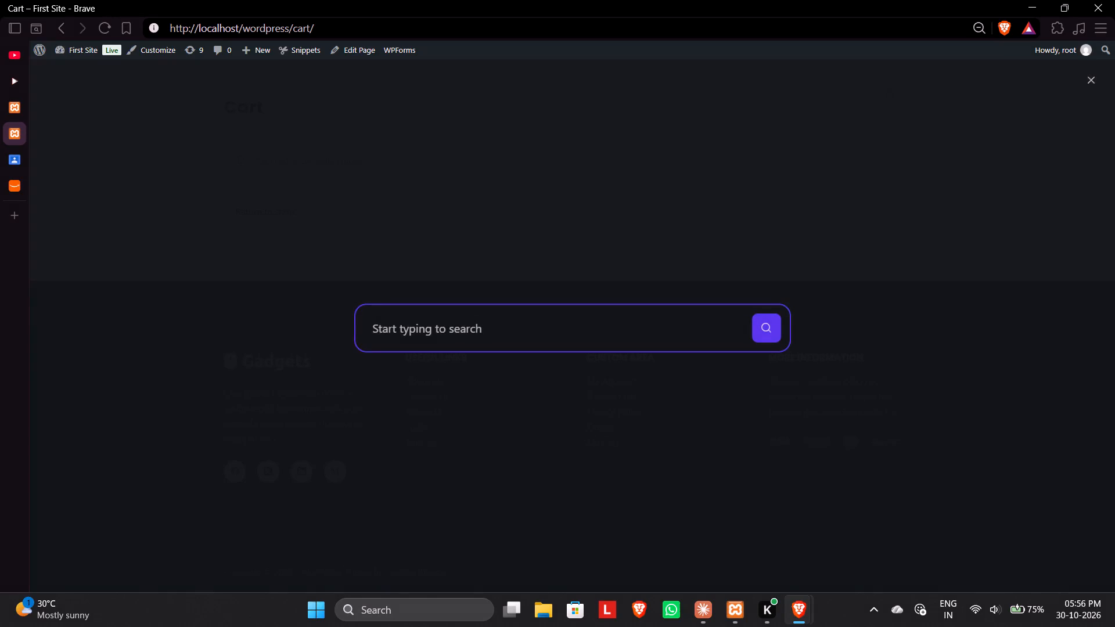
pyautogui.click(1091, 84)
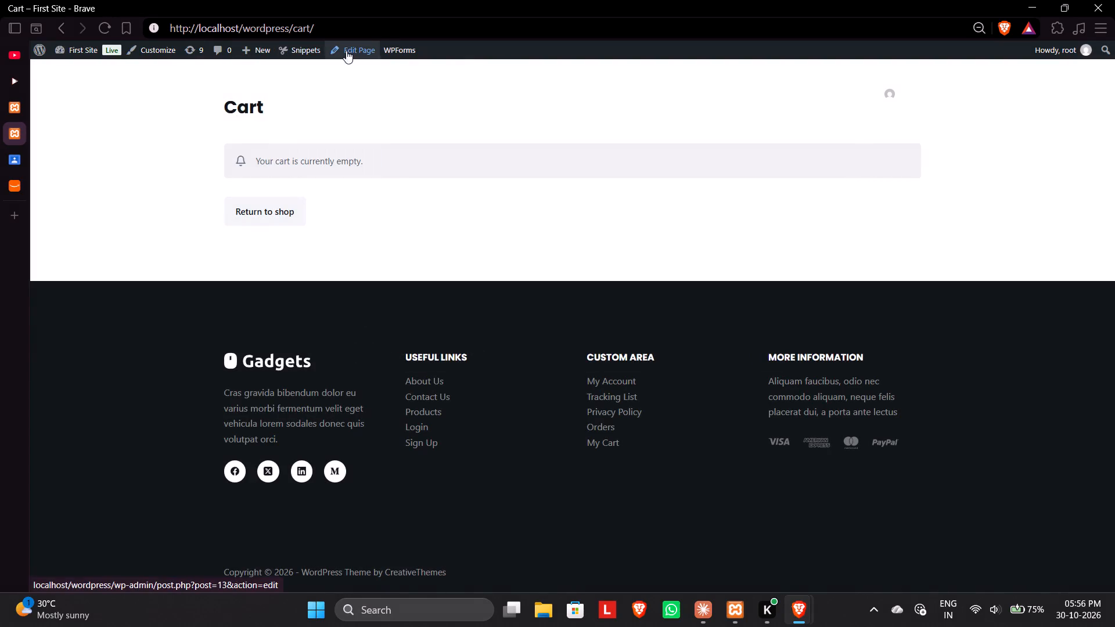
# Open the Customizer for the cart page, inspect the header's main row and Menu 1 settings, and exit the Customizer.
pyautogui.click(154, 51)
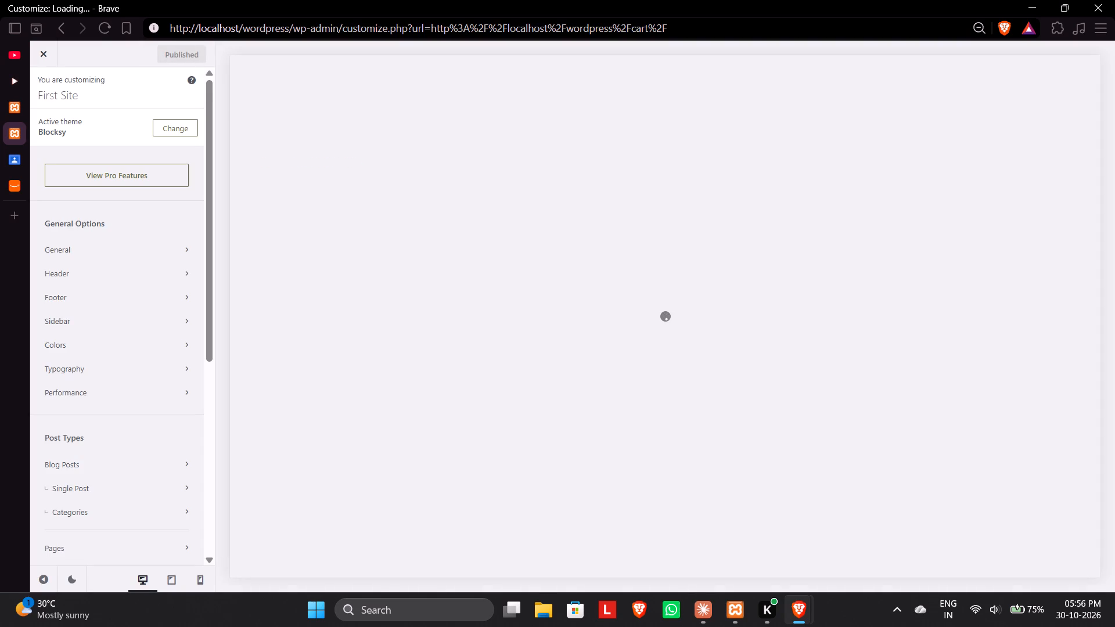
pyautogui.click(194, 82)
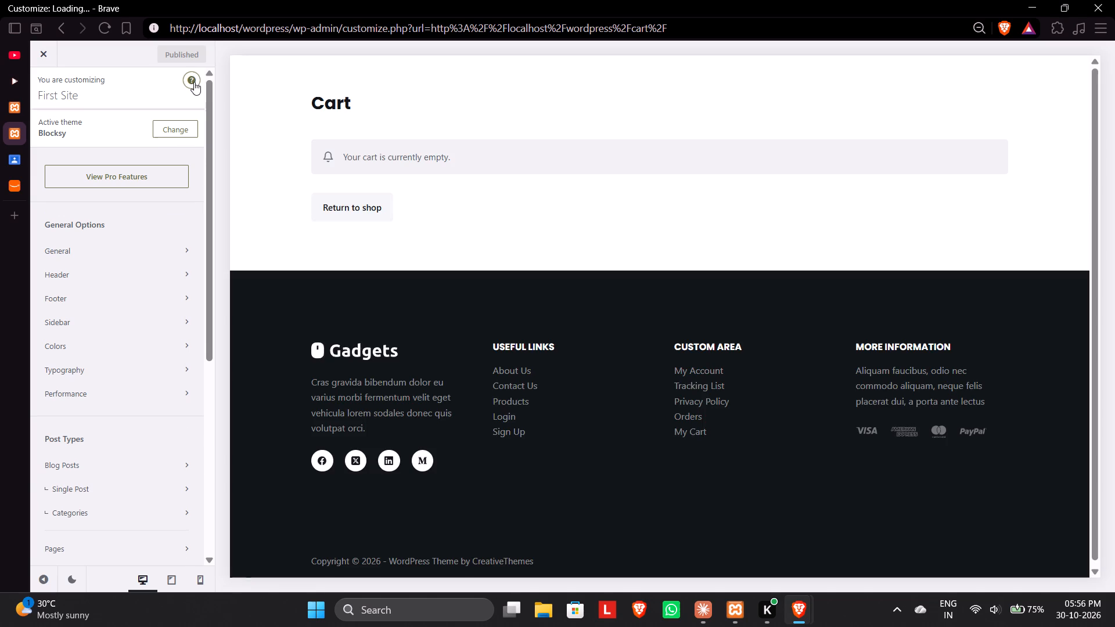
pyautogui.click(194, 82)
pyautogui.click(194, 82)
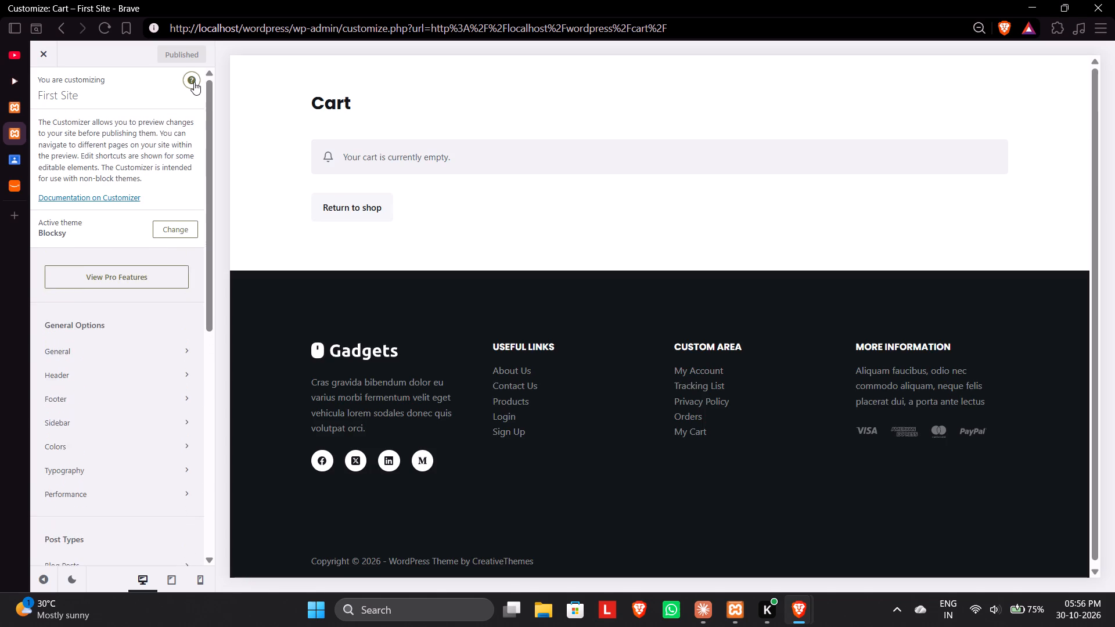
pyautogui.click(194, 82)
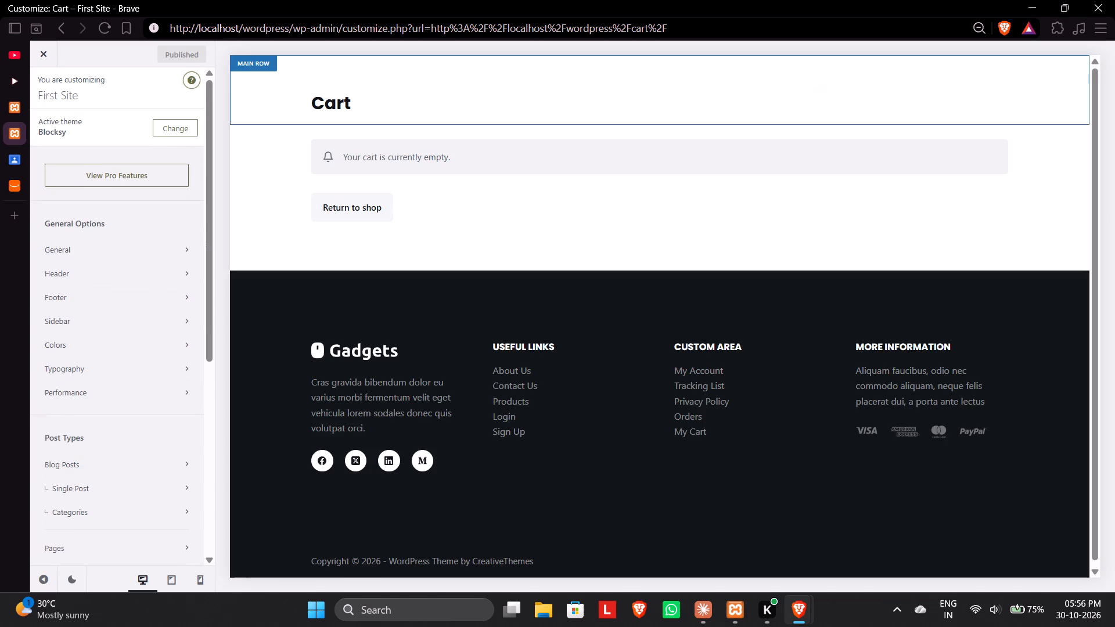
pyautogui.click(873, 73)
pyautogui.scroll(3, 785, 174)
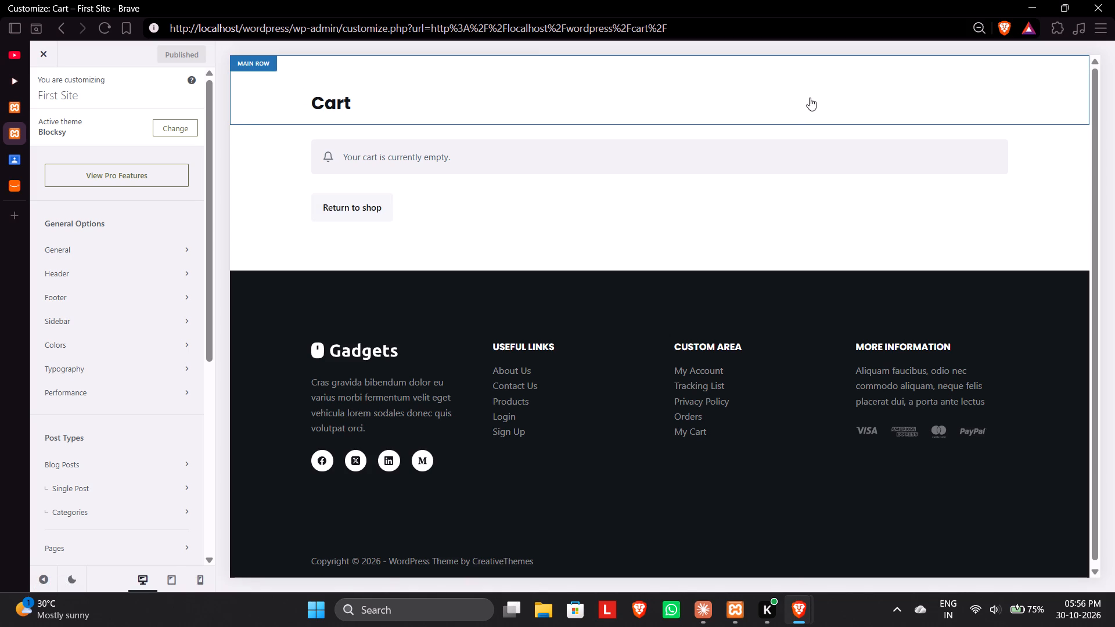
pyautogui.click(811, 97)
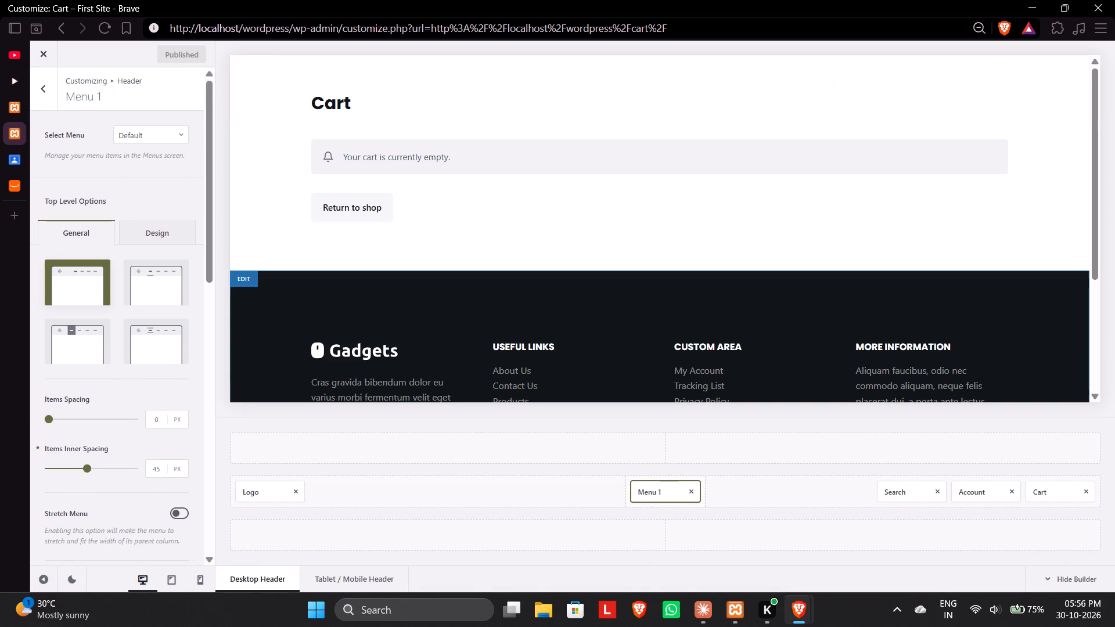
pyautogui.click(1062, 68)
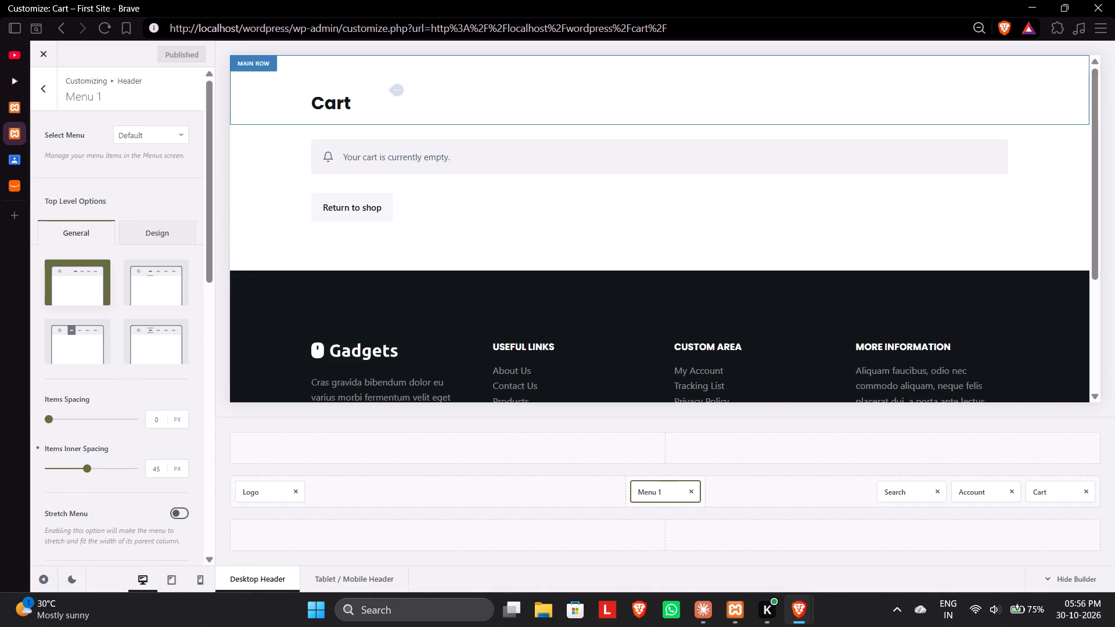
pyautogui.click(47, 61)
# Resume the tutorial video and return from the cart page to the shop's Products page.
pyautogui.click(36, 51)
pyautogui.click(286, 223)
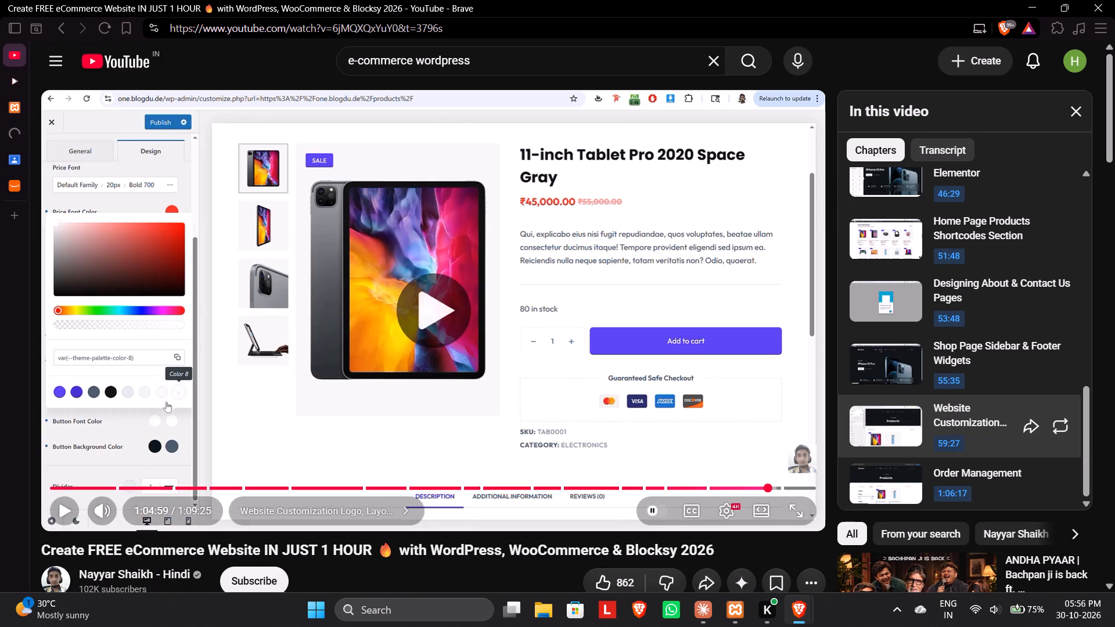
pyautogui.click(15, 140)
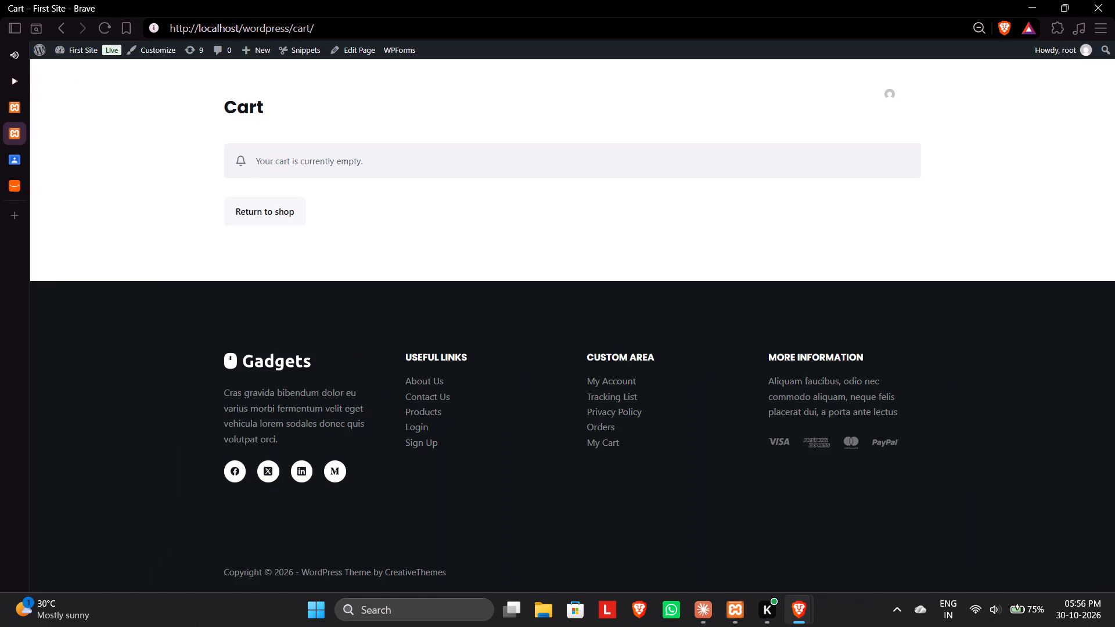
pyautogui.click(269, 210)
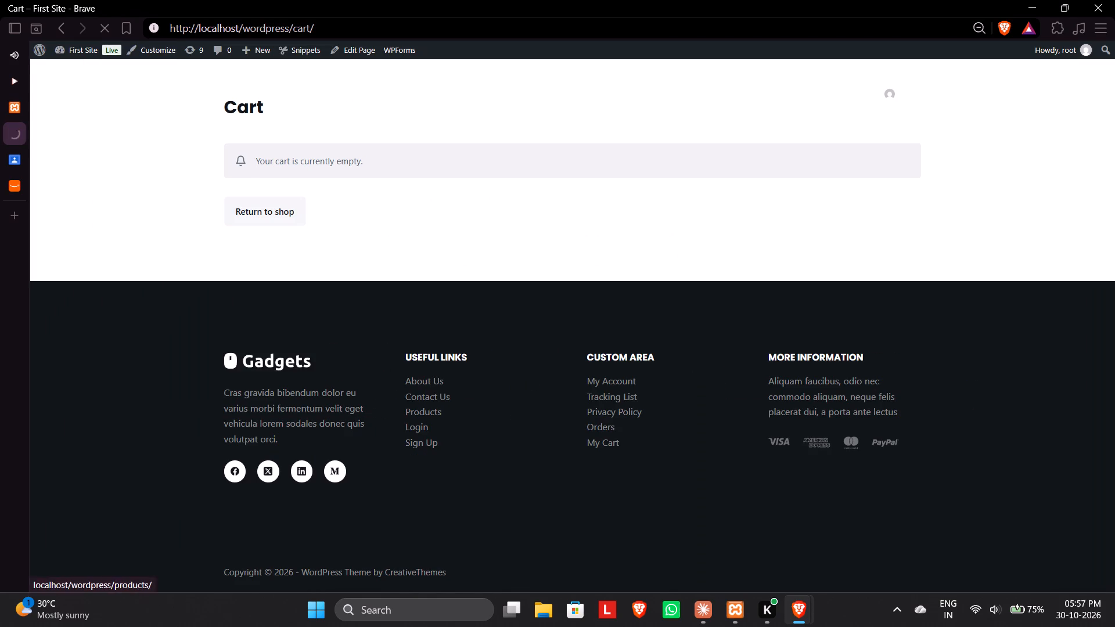
# Skip the tutorial video ahead to the Order Management chapter's account login part and compare it with the live Products page.
pyautogui.click(95, 57)
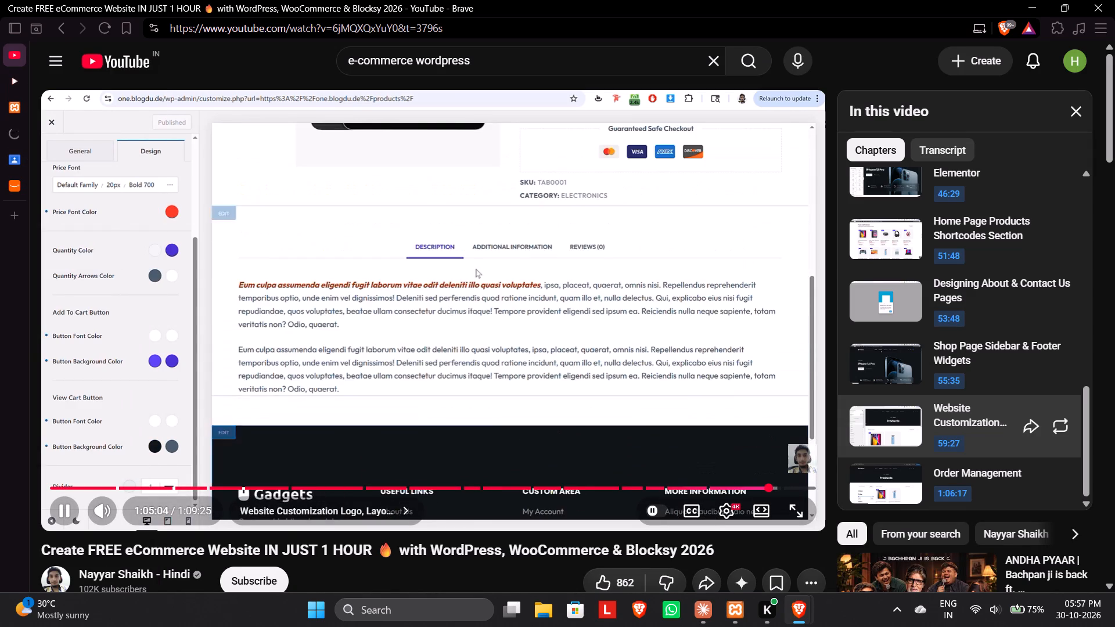
pyautogui.press('Right')
pyautogui.press('Right')
pyautogui.press('Right')
pyautogui.press('Right')
pyautogui.press('Right')
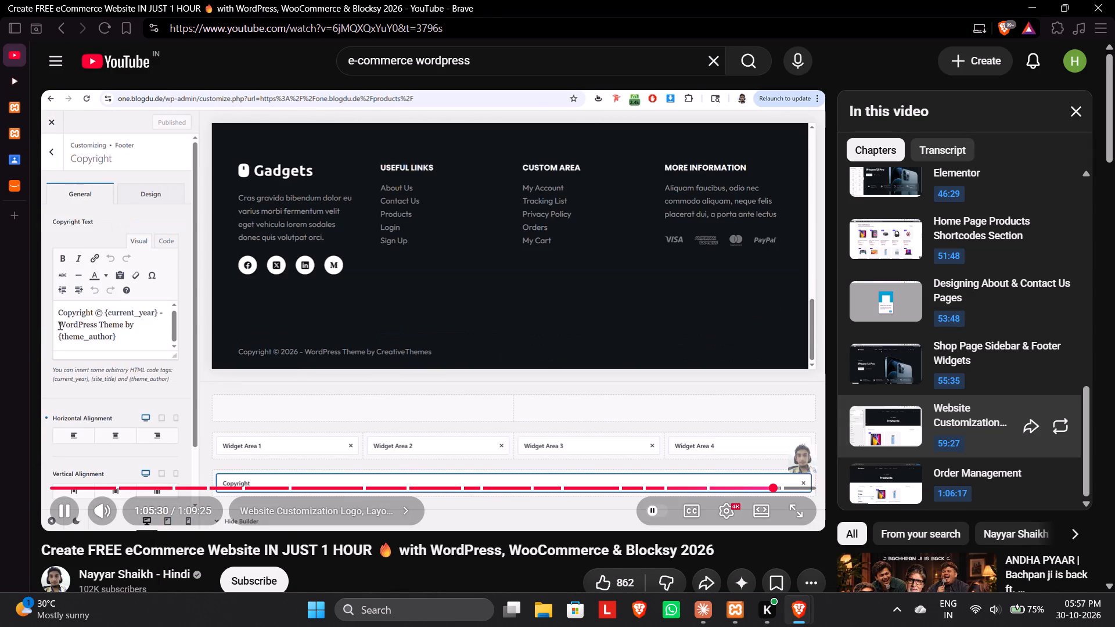
pyautogui.press('Right')
pyautogui.press('Right')
pyautogui.press('Right')
pyautogui.press('Right')
pyautogui.press('Right')
pyautogui.press('Right')
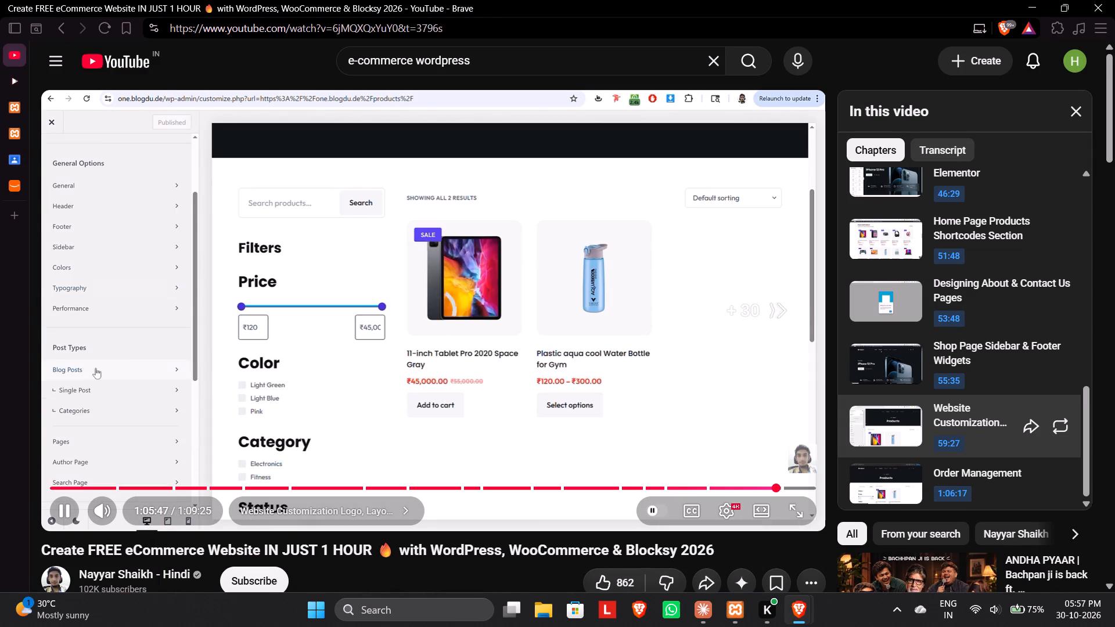
pyautogui.press('Right')
pyautogui.press('Right')
pyautogui.press('Right')
pyautogui.press('Right')
pyautogui.press('Right')
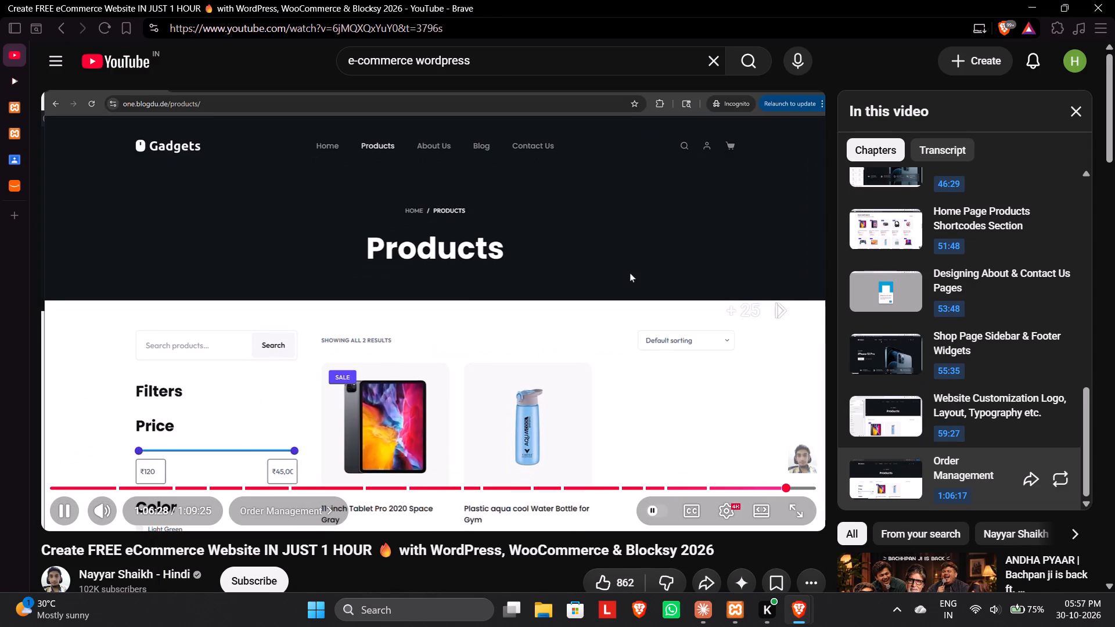
pyautogui.press('Right')
pyautogui.press('Right')
pyautogui.press('Left')
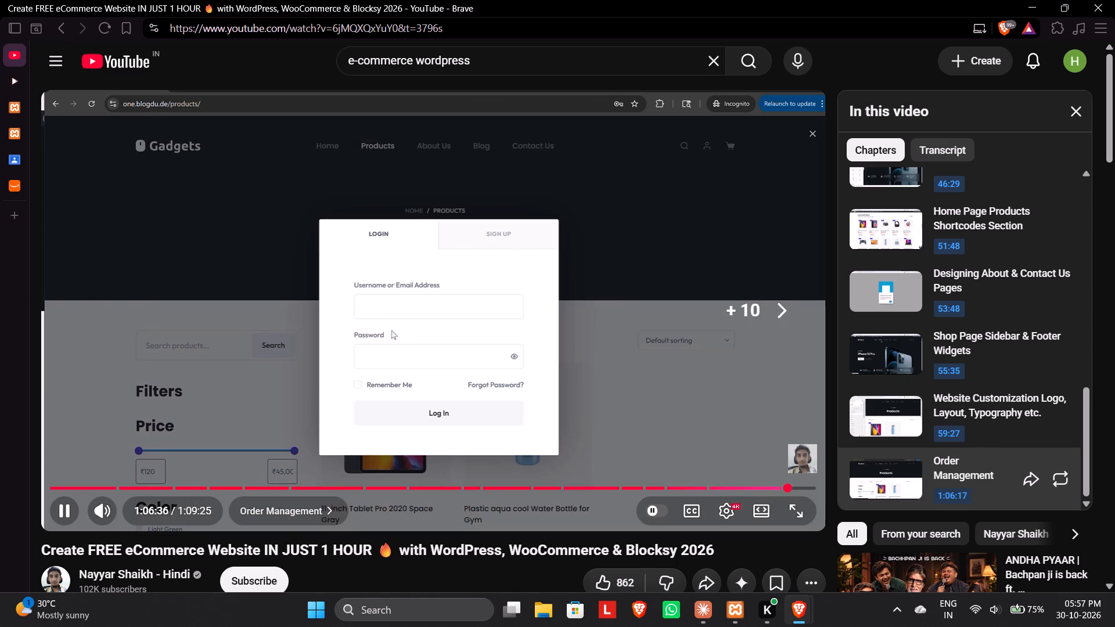
pyautogui.press('Left')
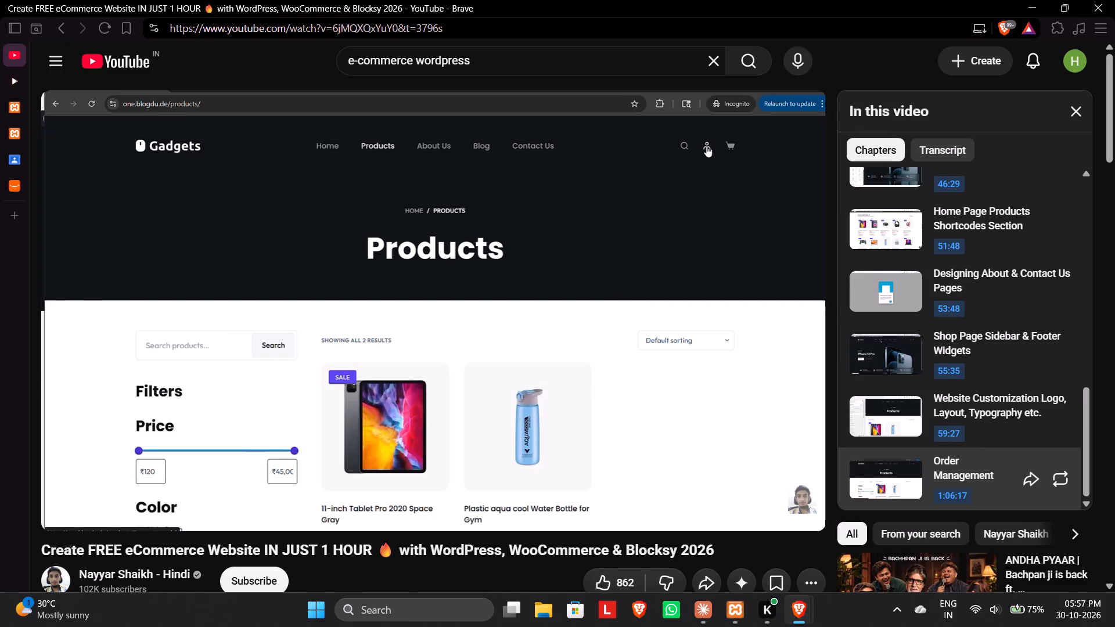
pyautogui.click(46, 129)
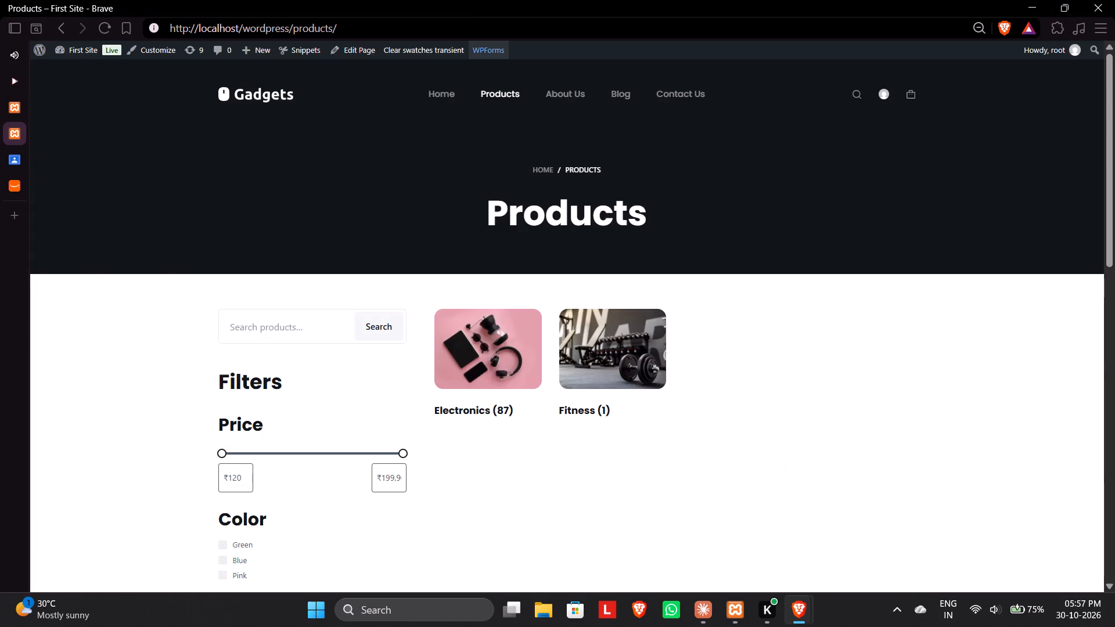
pyautogui.click(82, 63)
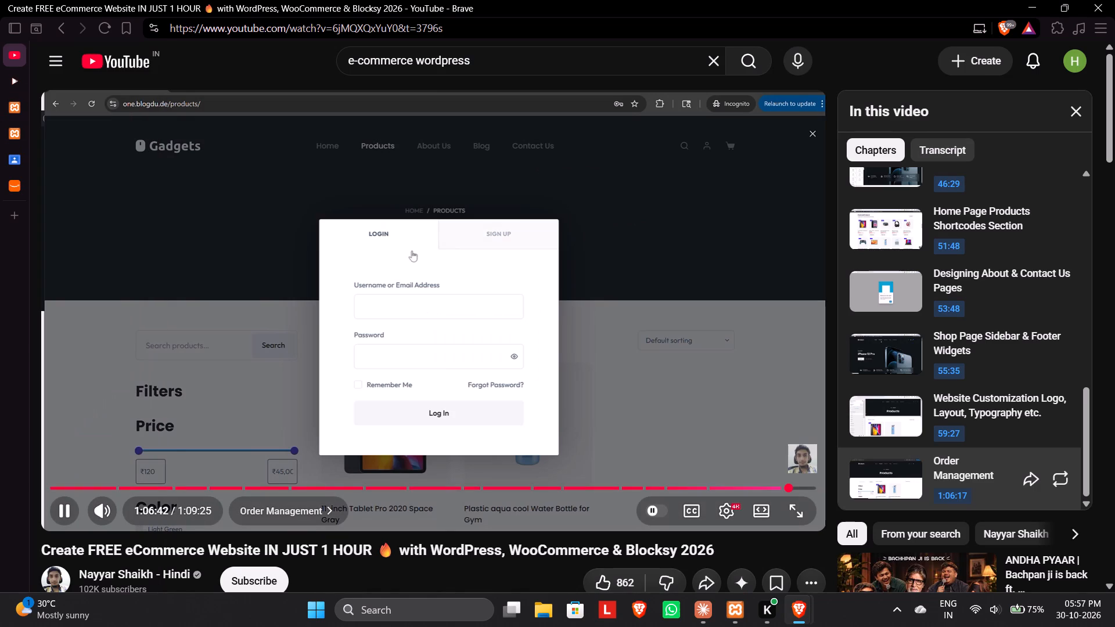
pyautogui.click(286, 203)
# Glance at the Project Activity brief and the Amazon page, and open the account from the Products page's header.
pyautogui.click(29, 157)
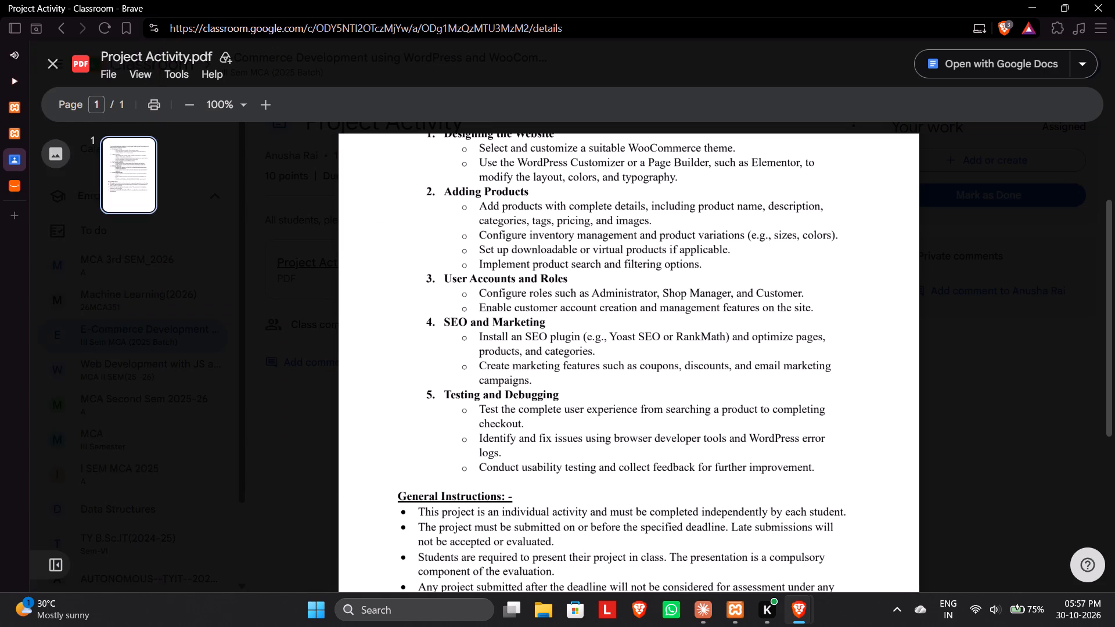
pyautogui.click(79, 80)
pyautogui.click(72, 179)
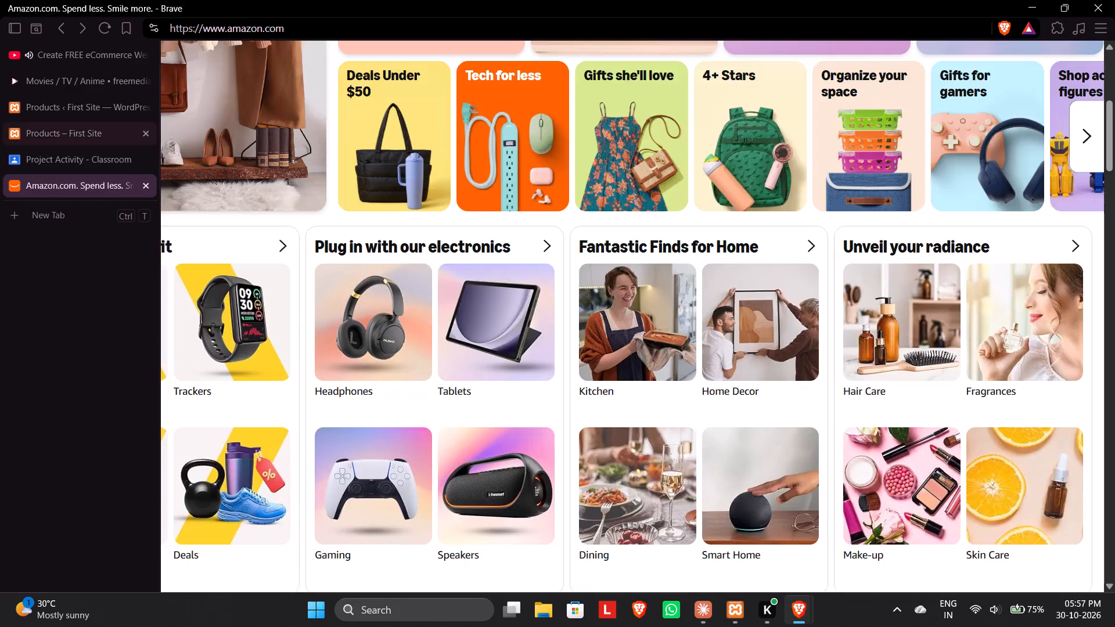
pyautogui.click(76, 135)
pyautogui.click(882, 96)
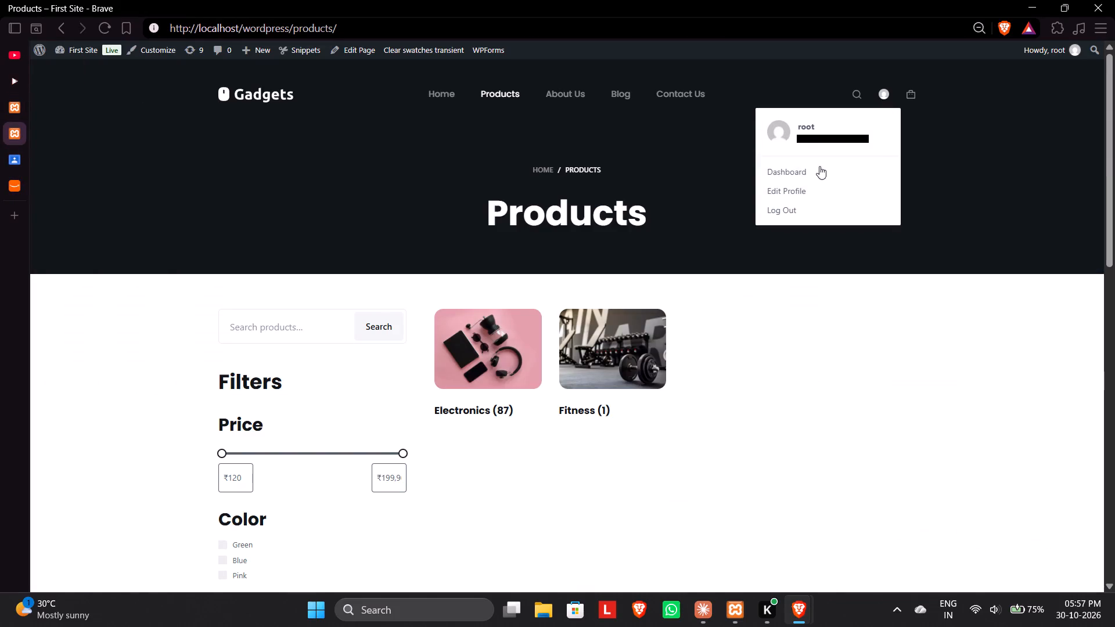
# Log out of the root account from the Products page's header account options.
pyautogui.click(793, 209)
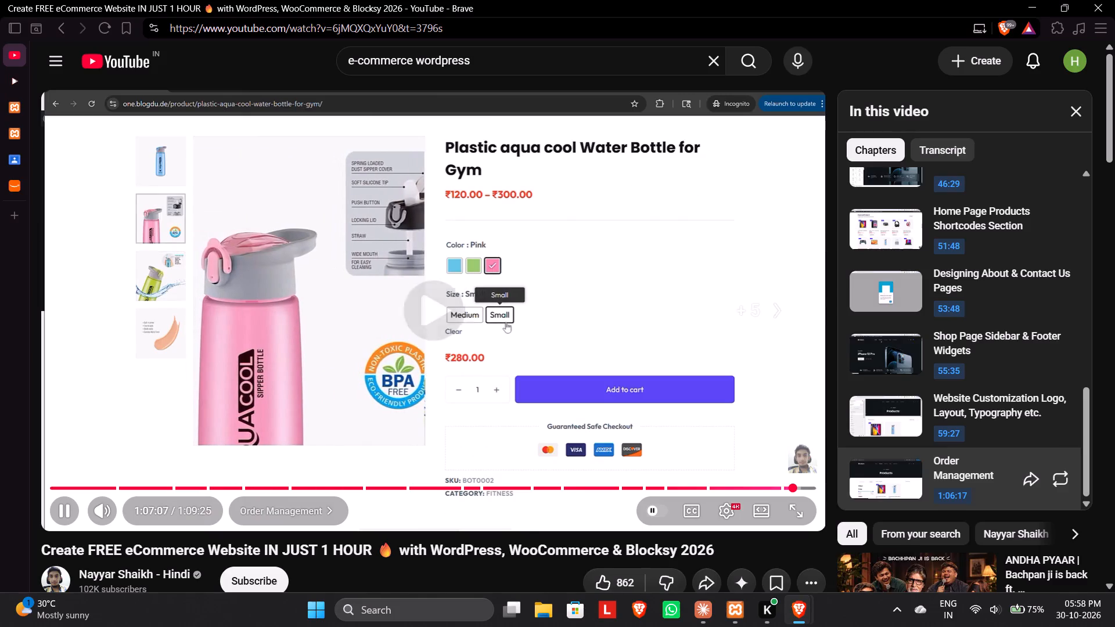
# Skip through the tutorial video's Order Management part, from the water bottle's checkout to the new order on the WordPress dashboard.
pyautogui.press('Right')
pyautogui.press('Right')
pyautogui.press('Right')
pyautogui.press('Right')
pyautogui.press('Right')
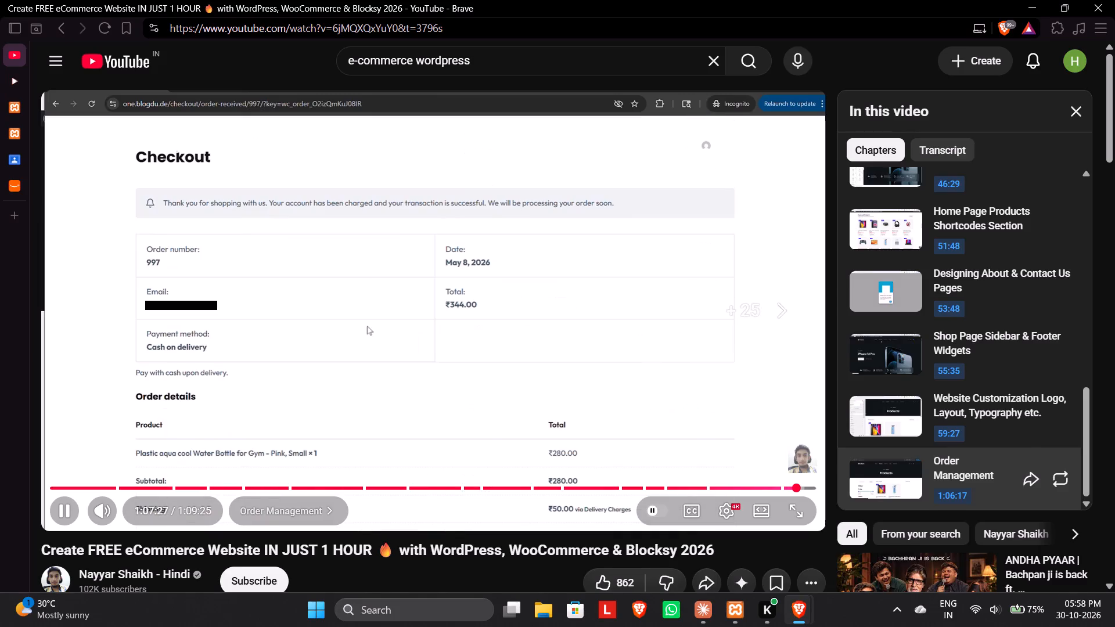
pyautogui.press('Right')
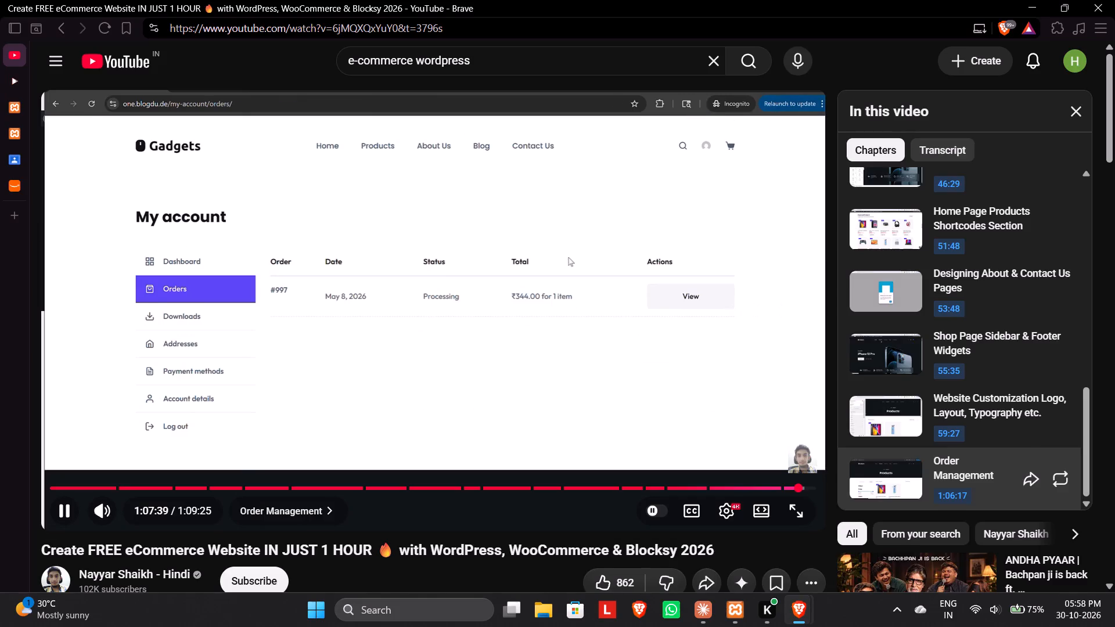
pyautogui.press('Right')
pyautogui.press('Right')
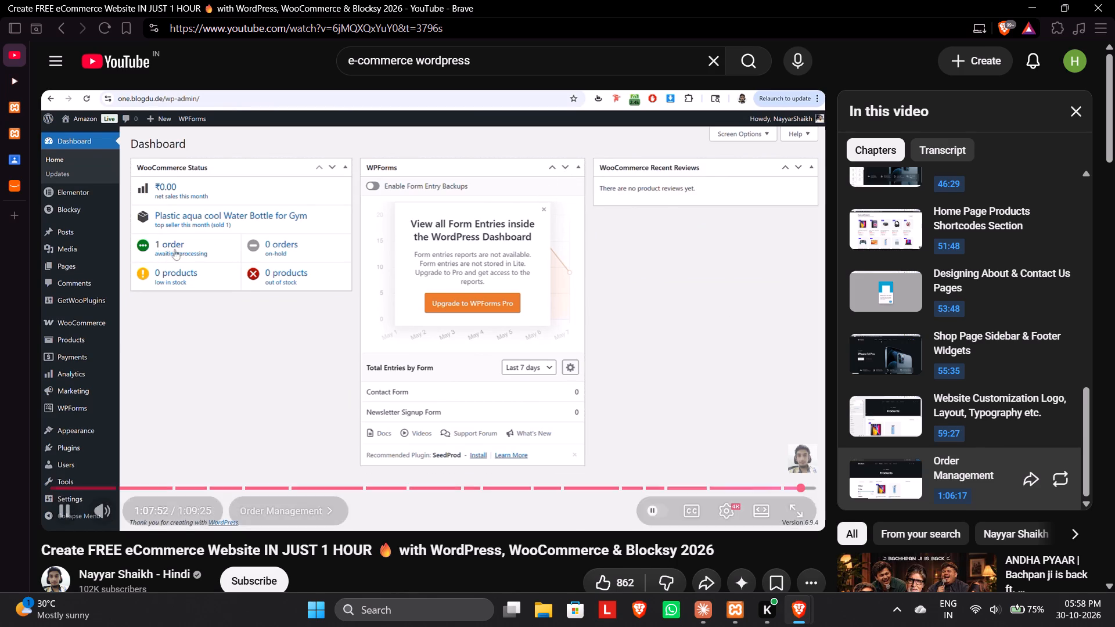
# Close the login popup on the live Products page and open the site's home page from the Gadgets logo.
pyautogui.click(30, 127)
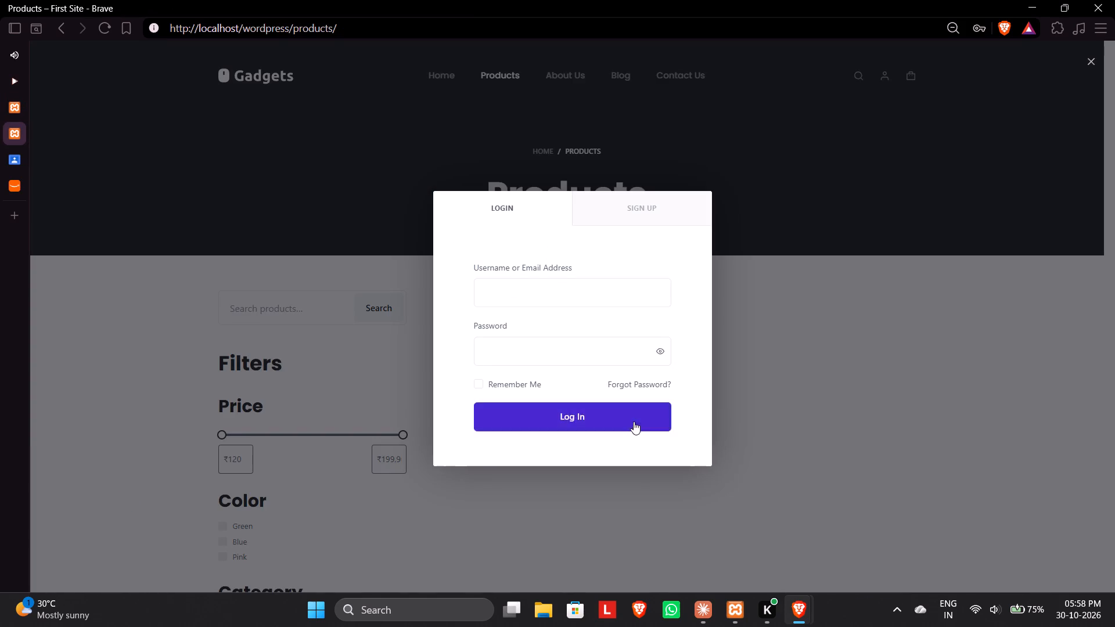
pyautogui.click(656, 462)
pyautogui.click(775, 253)
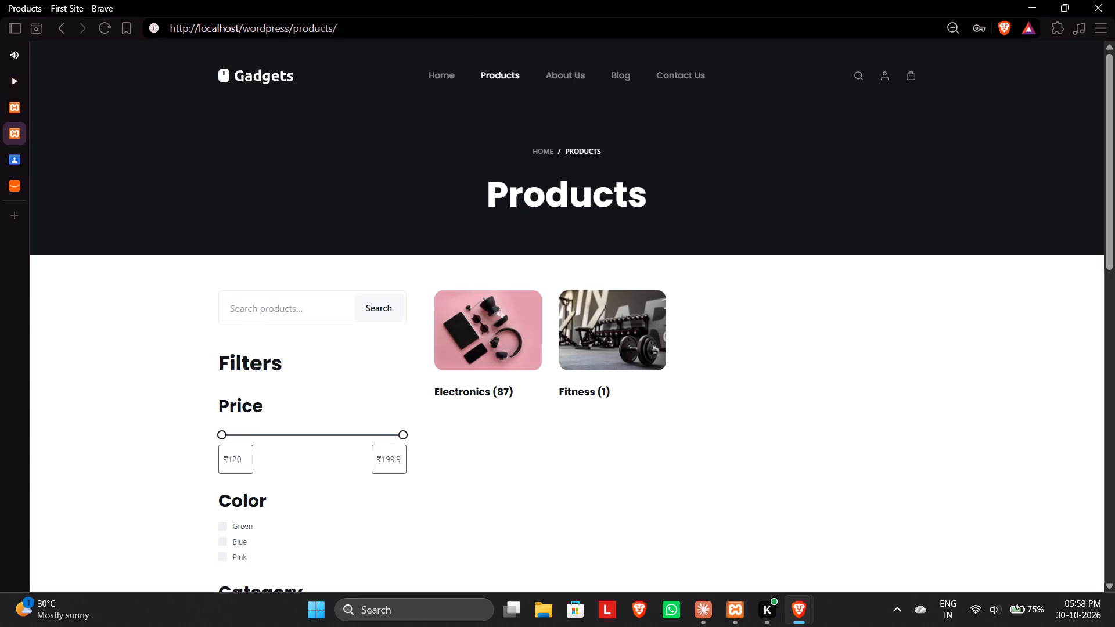
pyautogui.click(256, 80)
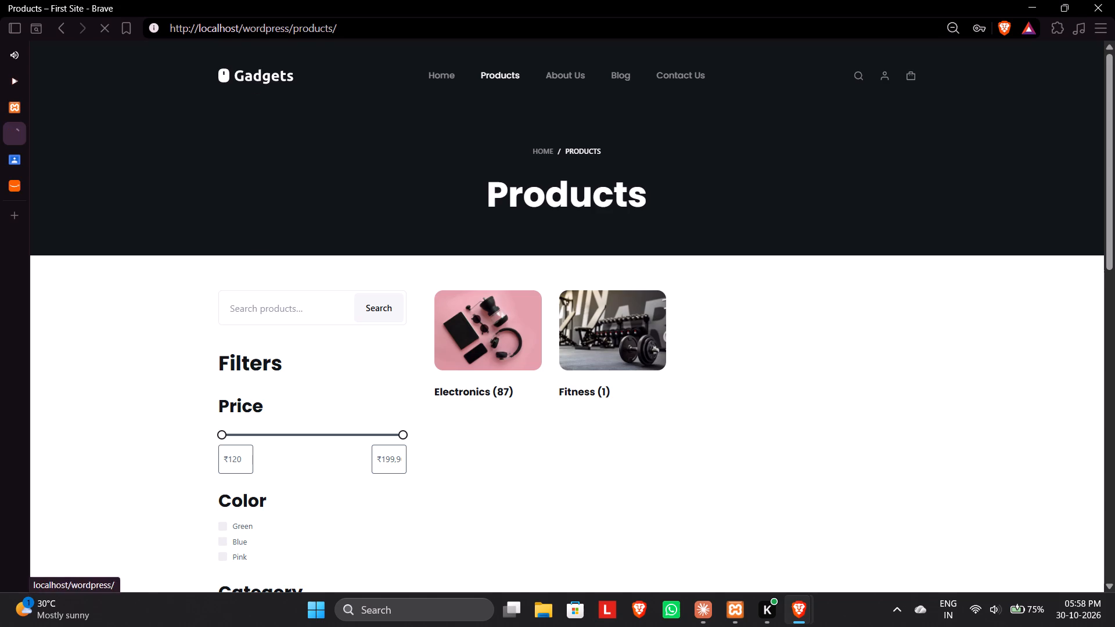
# Glance at the product list in the WordPress admin and return to the live site's home page.
pyautogui.scroll(4, 265, 154)
pyautogui.click(74, 110)
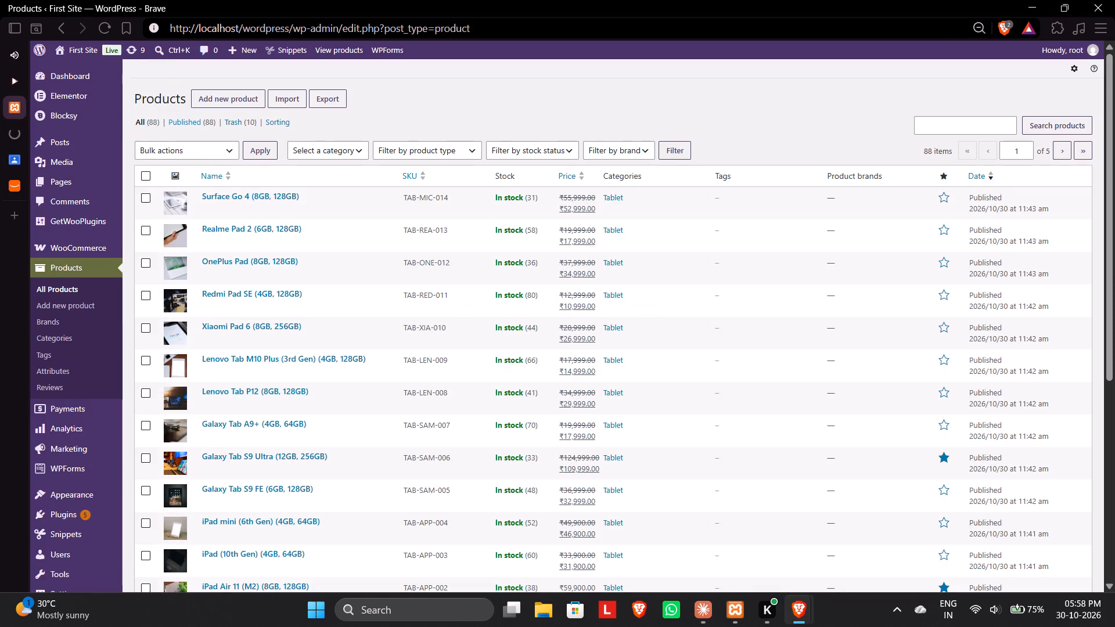
pyautogui.click(64, 131)
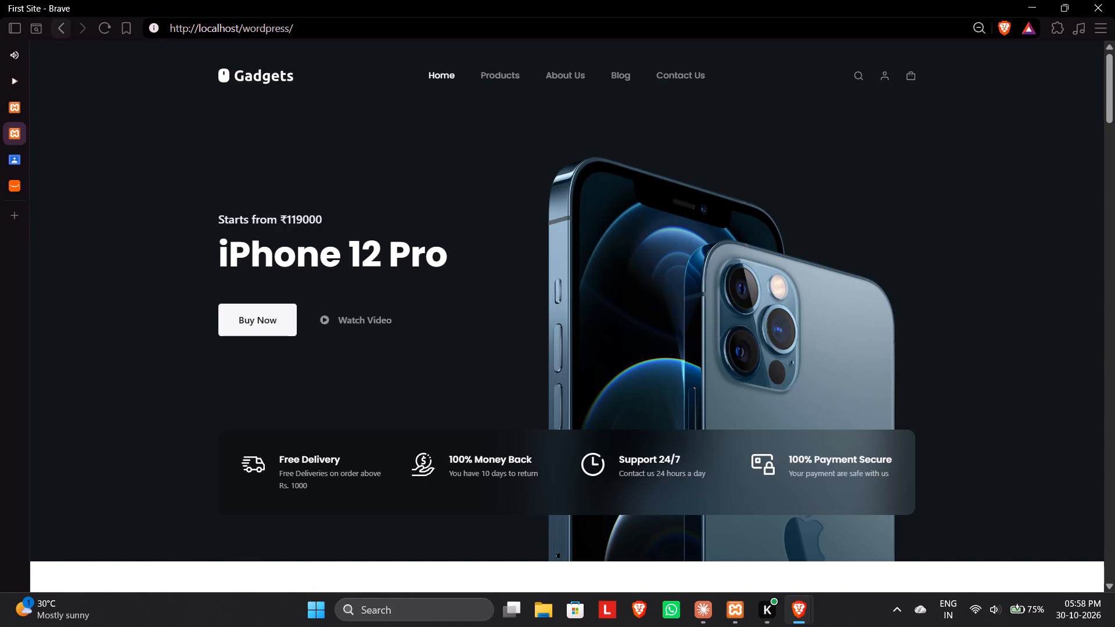
# Go back to the live Products page and load the WordPress dashboard in its place at localhost/wordpress/wp-admin.
pyautogui.click(59, 26)
pyautogui.click(59, 26)
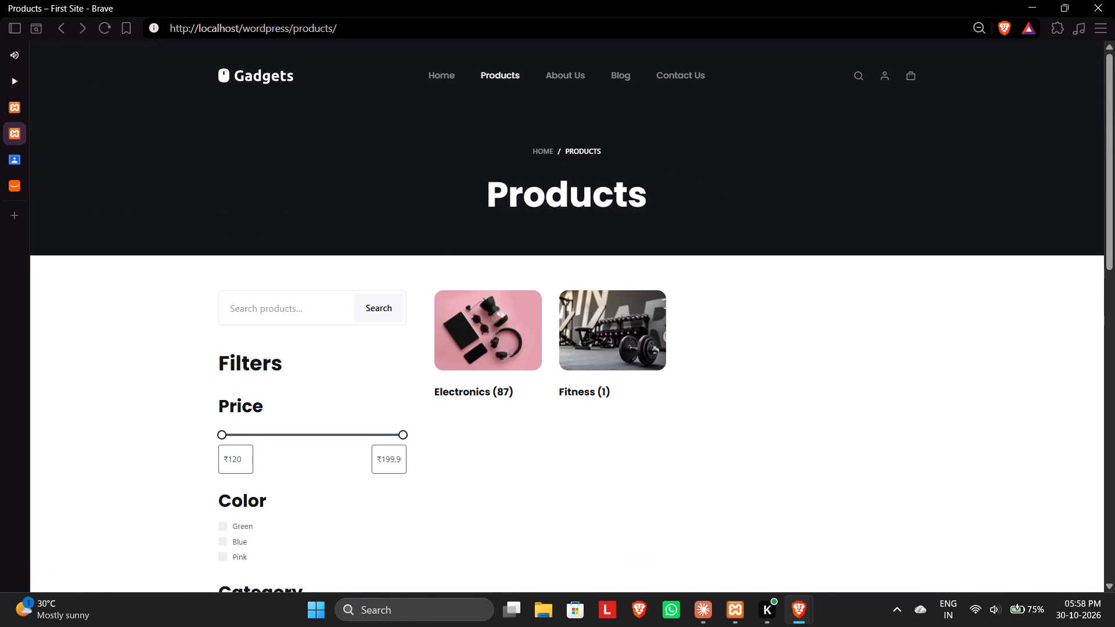
pyautogui.moveTo(348, 32); pyautogui.dragTo(287, 37)
pyautogui.press('BackSpace')
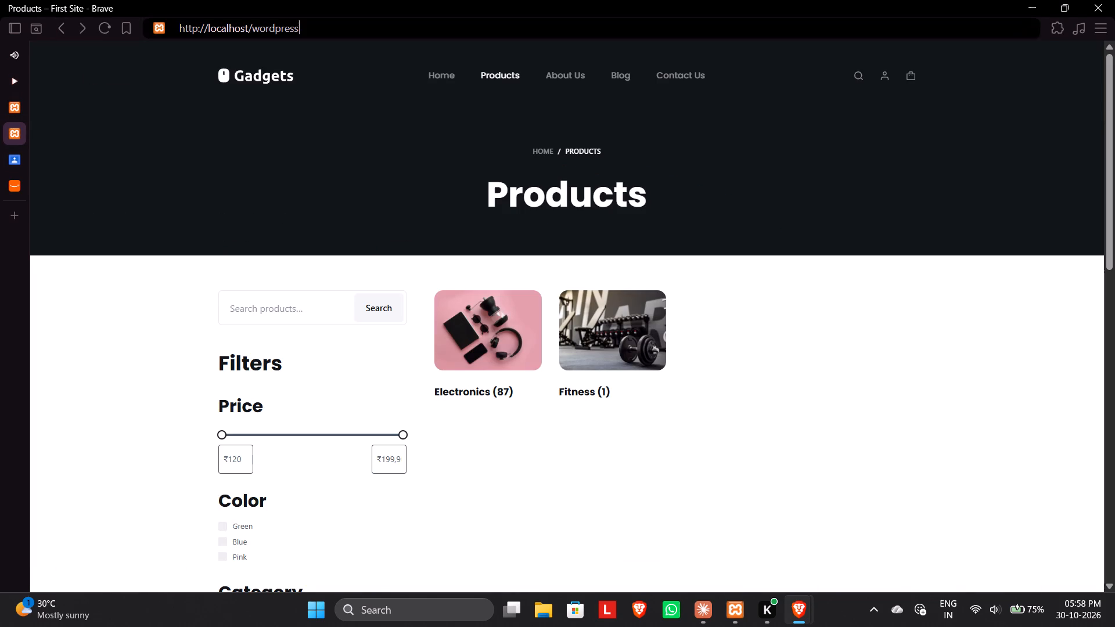
pyautogui.write('/w')
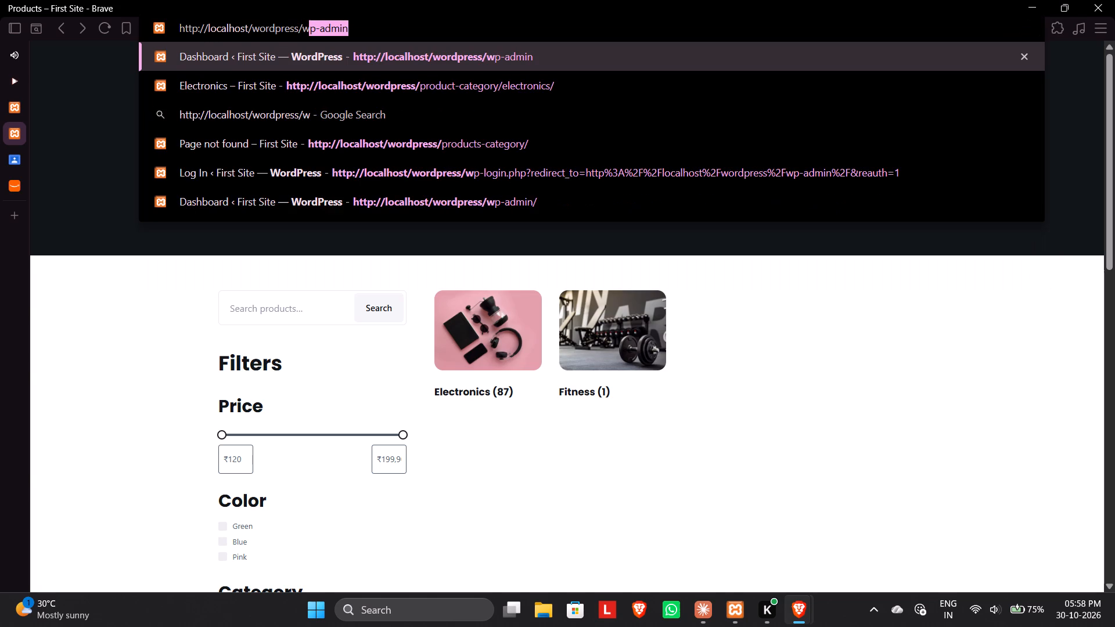
pyautogui.press('Right')
pyautogui.press('Return')
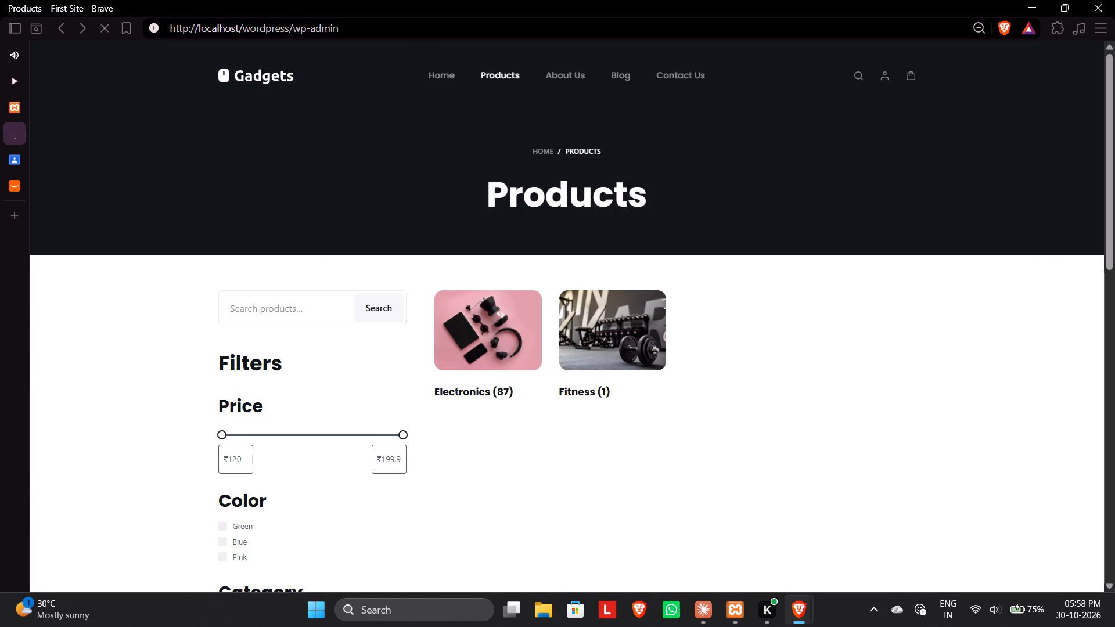
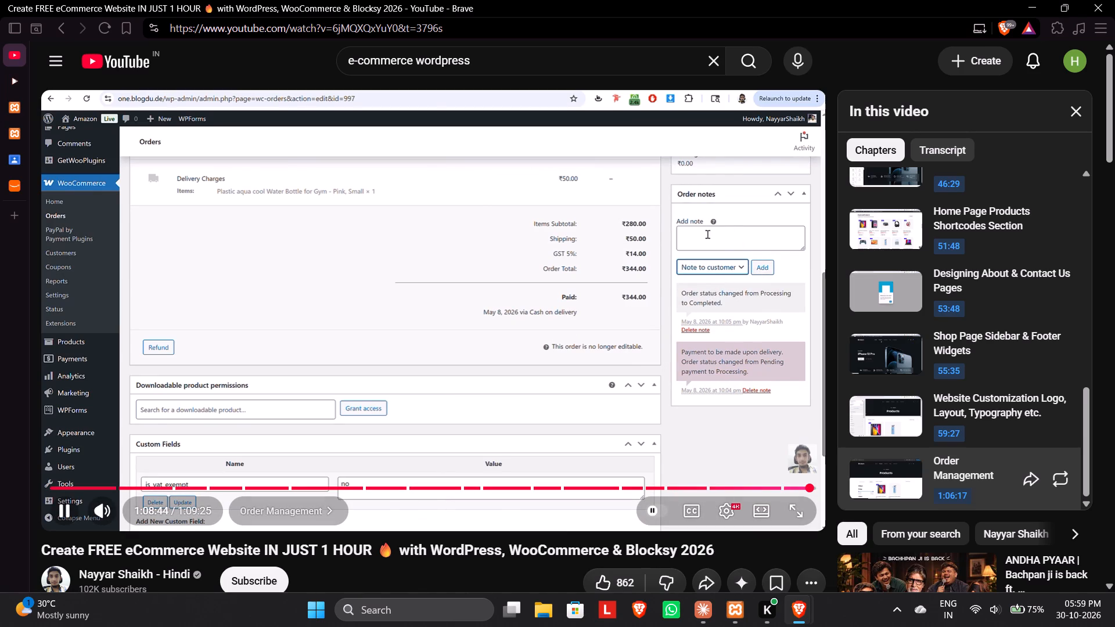
# Skip ahead through the last part of the tutorial video's Order Management chapter and pause it.
pyautogui.press('Right')
pyautogui.press('Right')
pyautogui.press('Right')
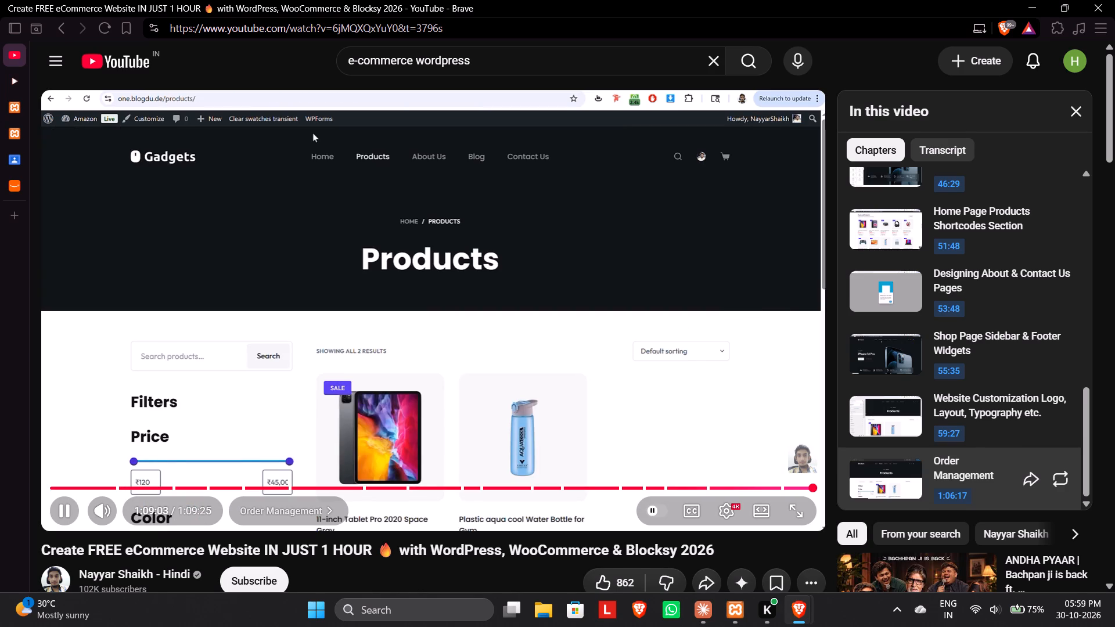
pyautogui.click(486, 339)
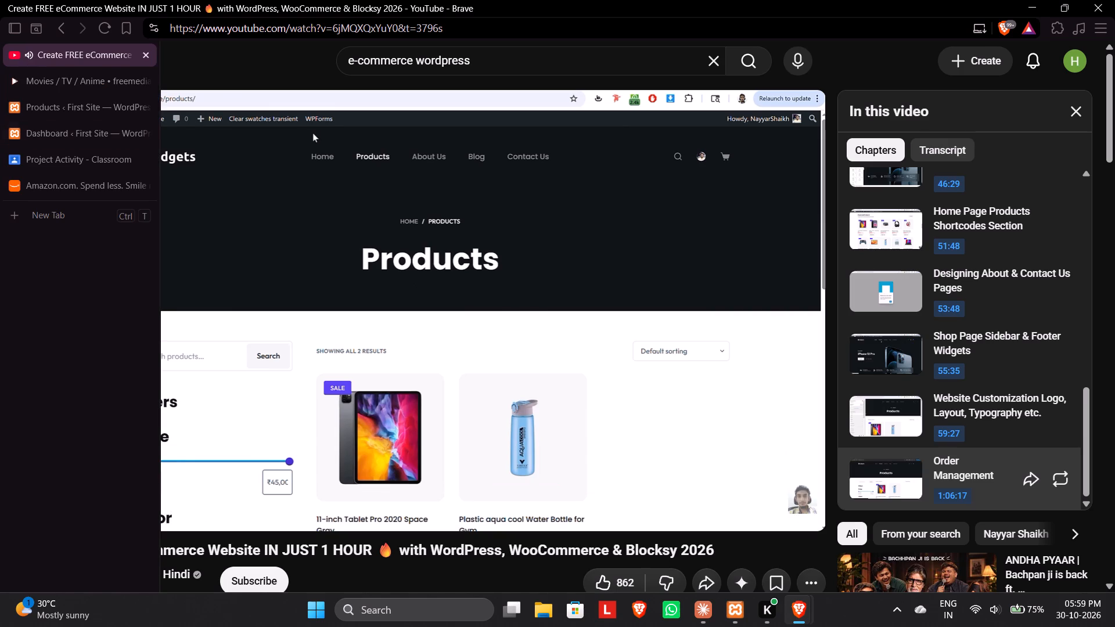
# Switch to the WordPress dashboard, visit the live First Site home page and go to its Products page.
pyautogui.click(80, 110)
pyautogui.click(106, 140)
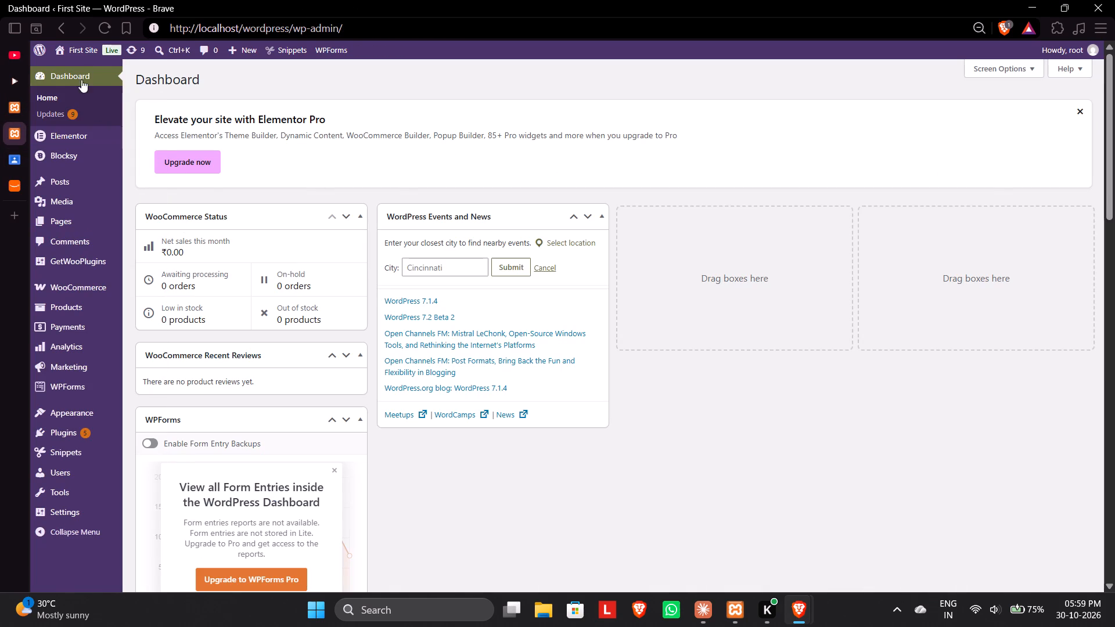
pyautogui.click(88, 49)
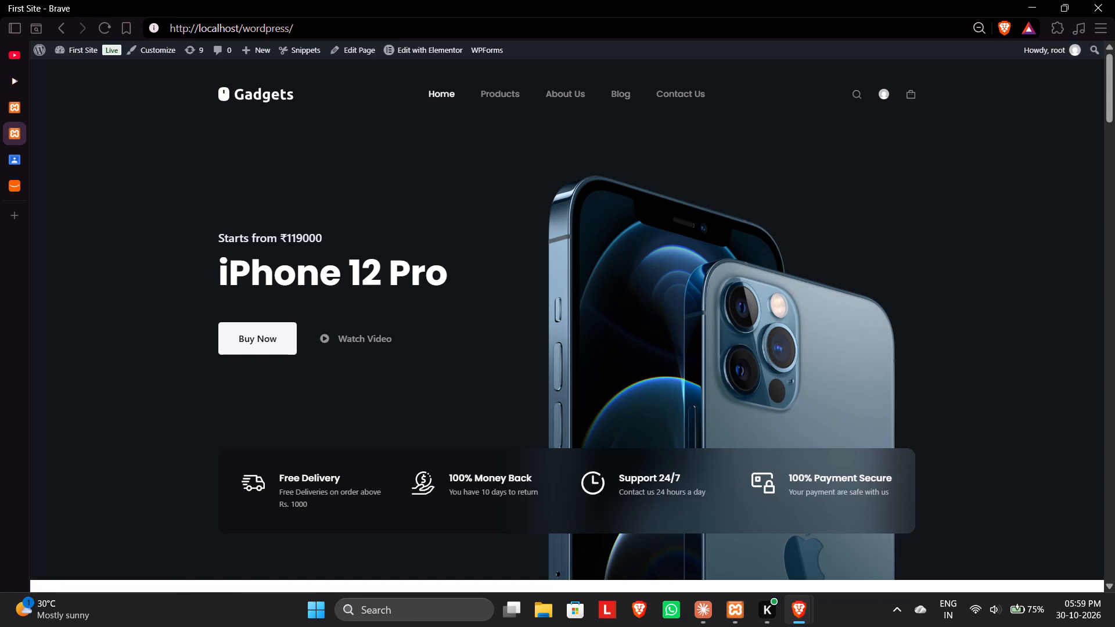
pyautogui.scroll(-5, 573, 373)
pyautogui.scroll(4, 495, 367)
pyautogui.scroll(2, 389, 113)
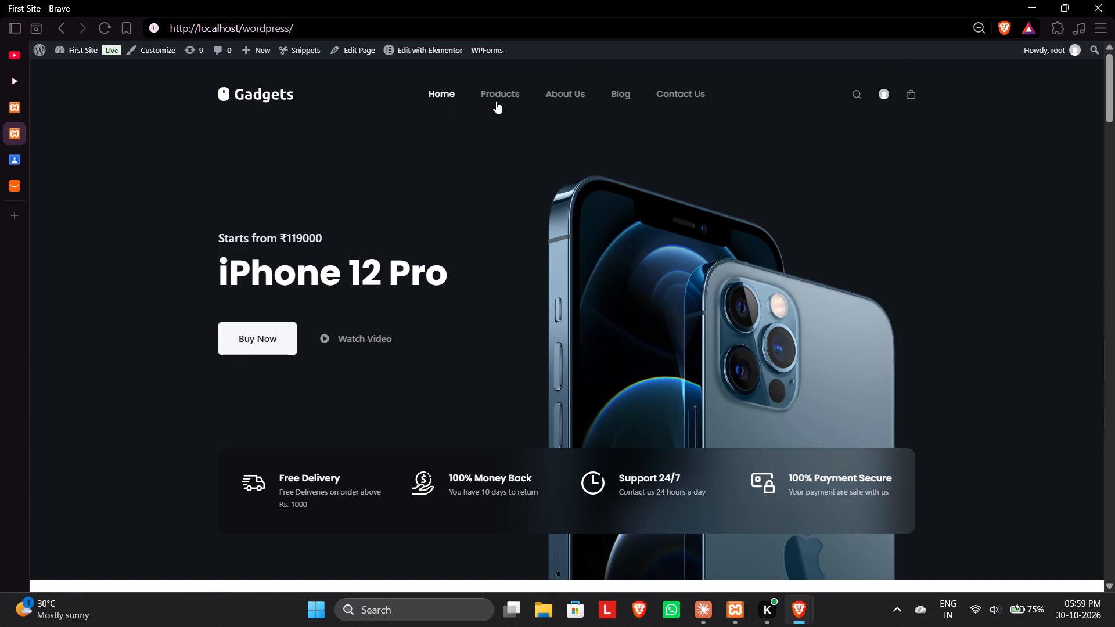
pyautogui.click(499, 98)
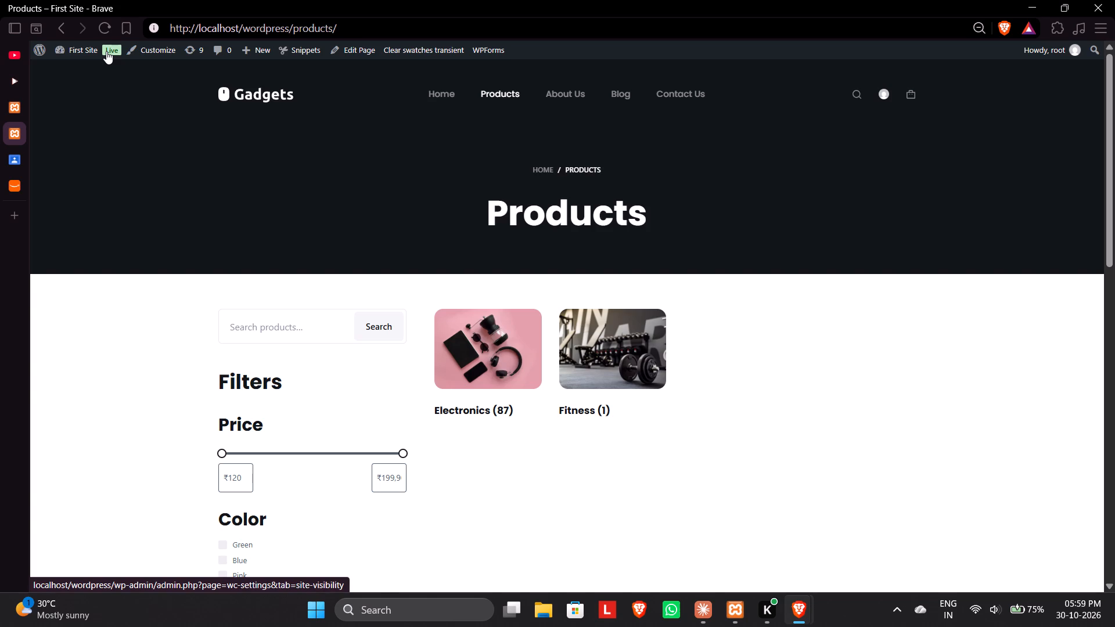
# Open the theme customizer for the Products page and bring up the settings of its category grid.
pyautogui.click(160, 46)
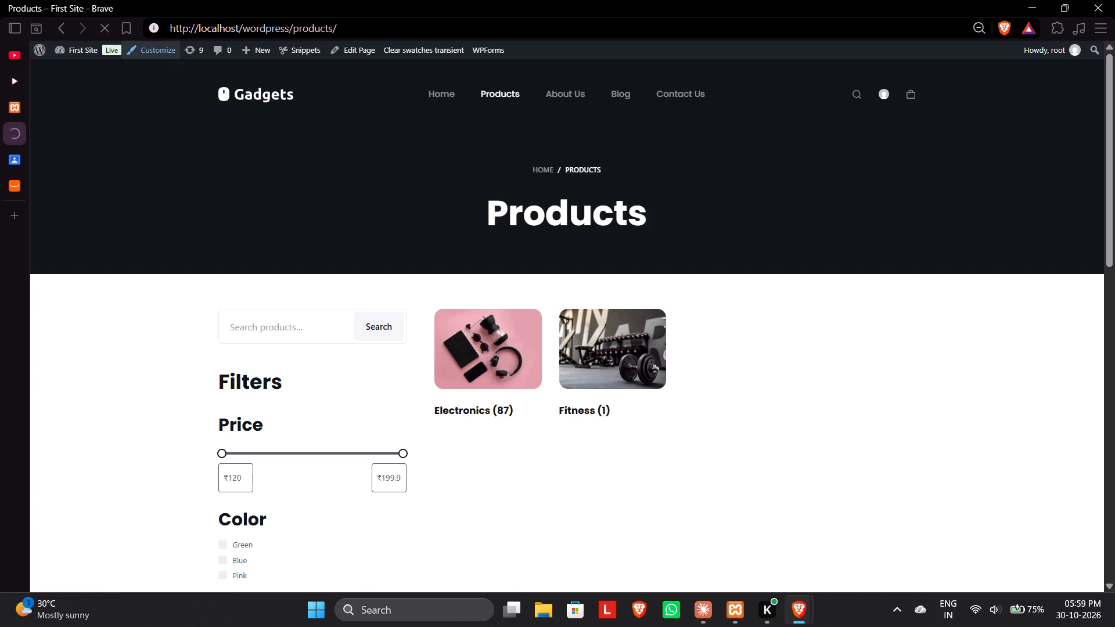
pyautogui.scroll(1, 177, 536)
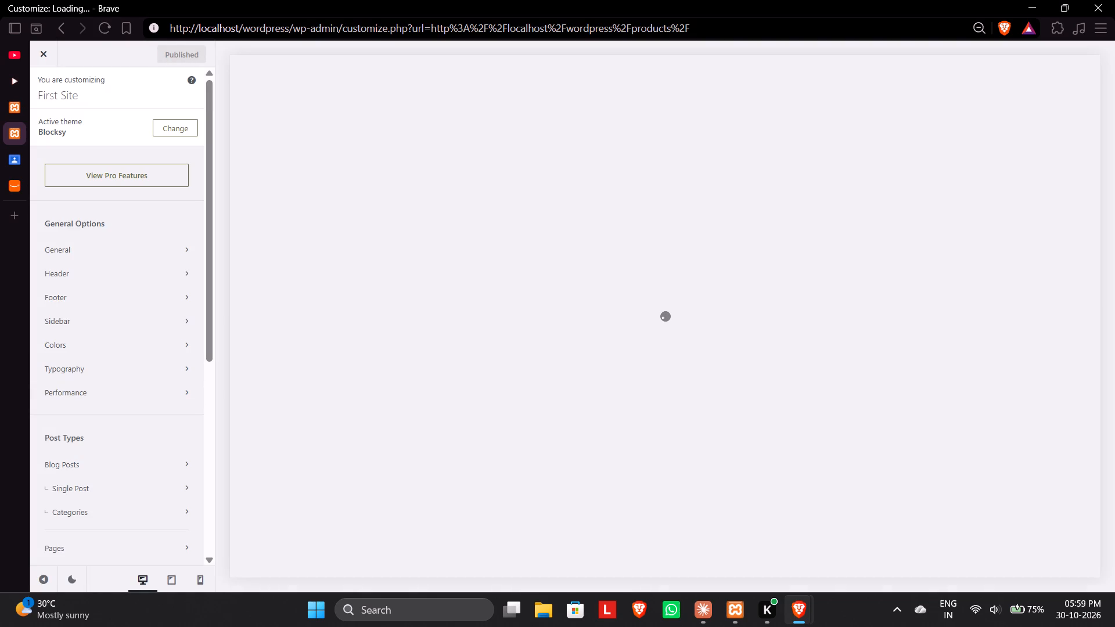
pyautogui.click(541, 312)
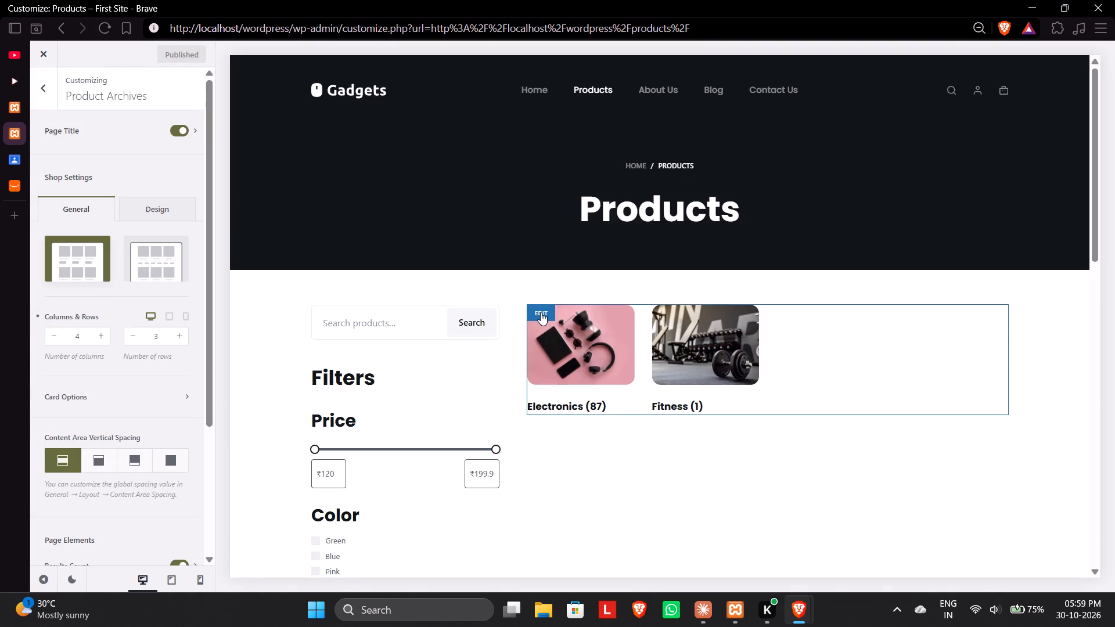
# Look over the Design and General shop settings of Product Archives.
pyautogui.click(181, 225)
pyautogui.click(185, 217)
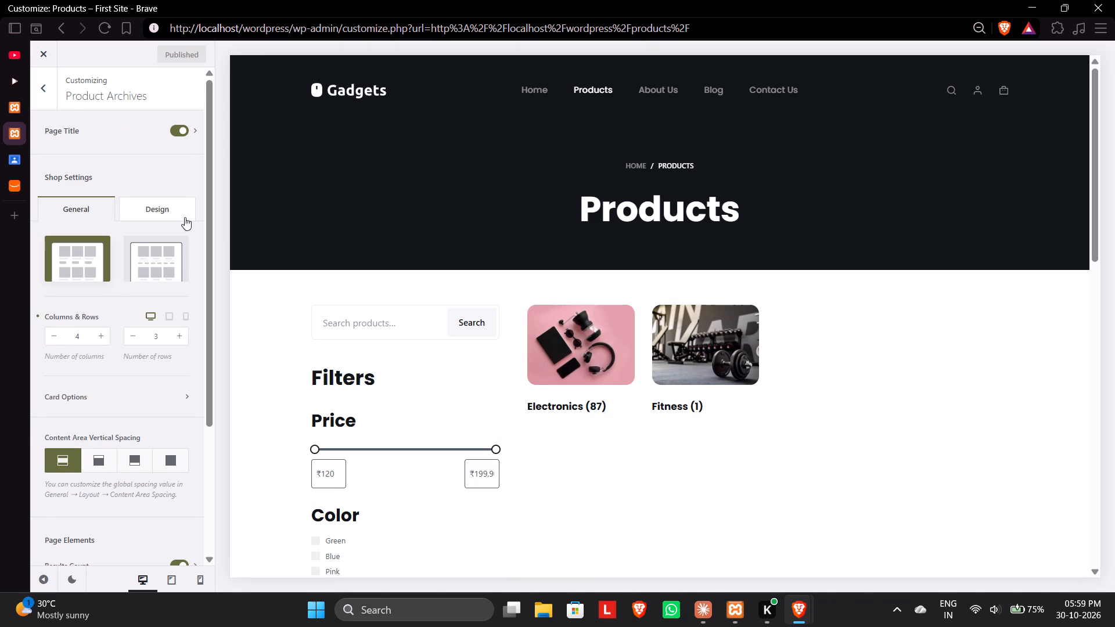
pyautogui.scroll(-1, 135, 443)
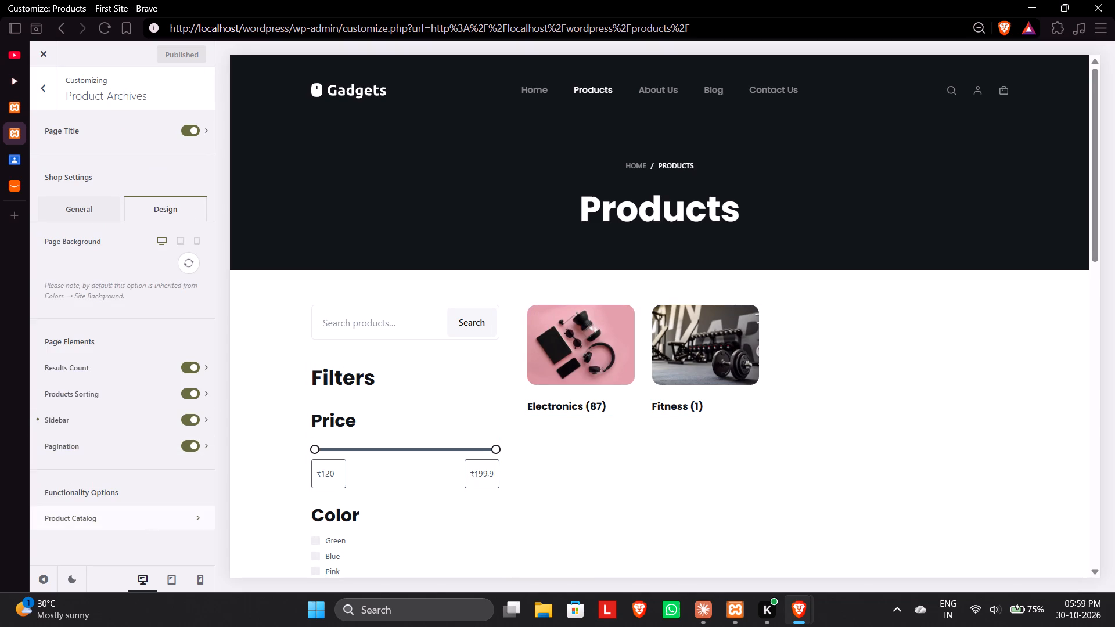
pyautogui.click(110, 222)
pyautogui.click(107, 215)
pyautogui.scroll(-1, 125, 377)
# Examine the General and Design card options of Product Archives, then return to the shop settings.
pyautogui.click(150, 279)
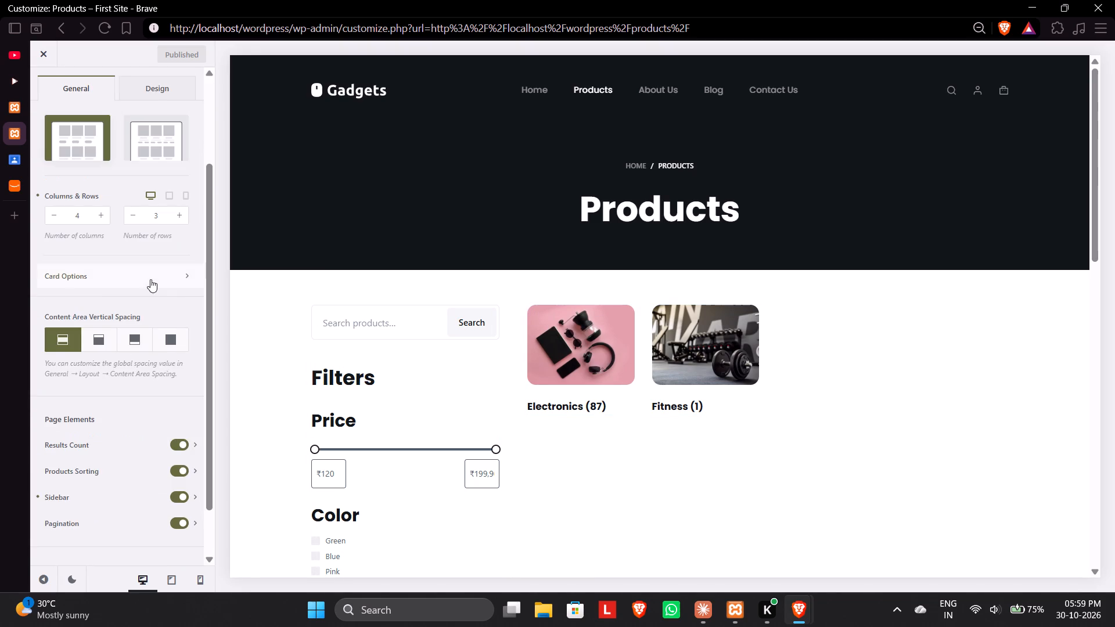
pyautogui.scroll(-1, 107, 423)
pyautogui.scroll(1, 112, 408)
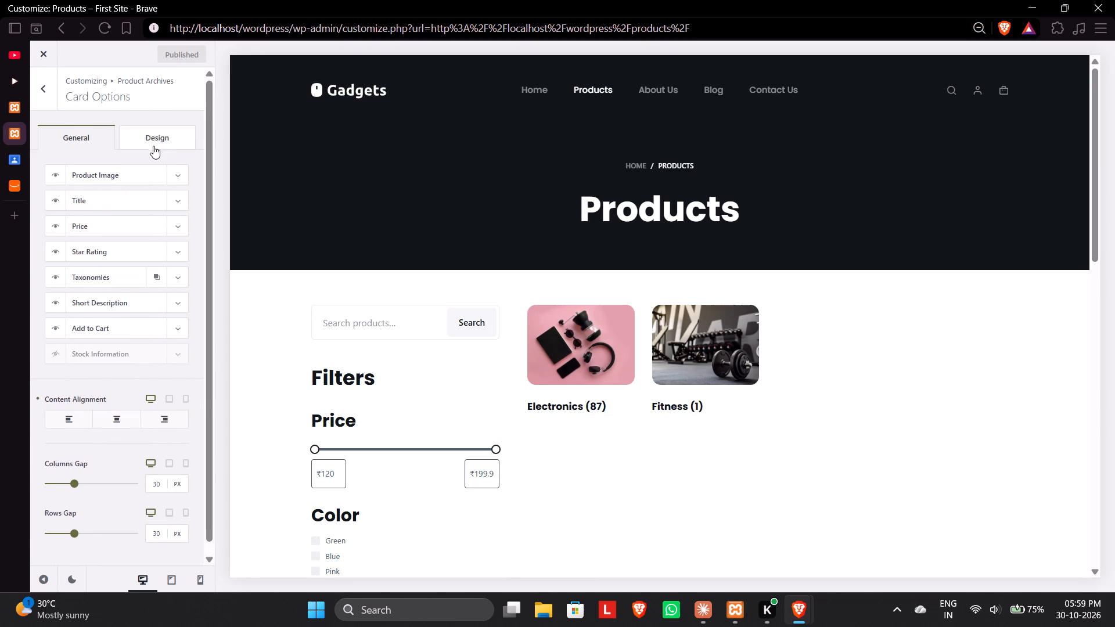
pyautogui.click(154, 145)
pyautogui.scroll(-4, 103, 388)
pyautogui.scroll(5, 103, 388)
pyautogui.click(107, 125)
pyautogui.scroll(-4, 92, 390)
pyautogui.scroll(2, 126, 254)
pyautogui.click(153, 129)
pyautogui.scroll(-4, 103, 332)
pyautogui.scroll(4, 103, 330)
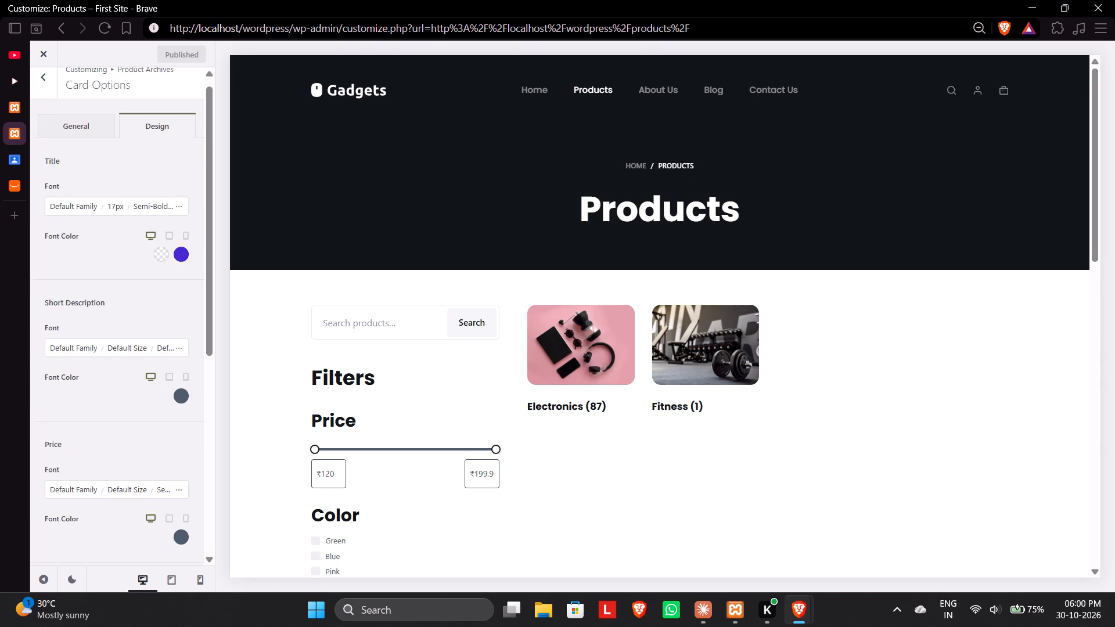
pyautogui.scroll(-4, 103, 330)
pyautogui.scroll(4, 103, 329)
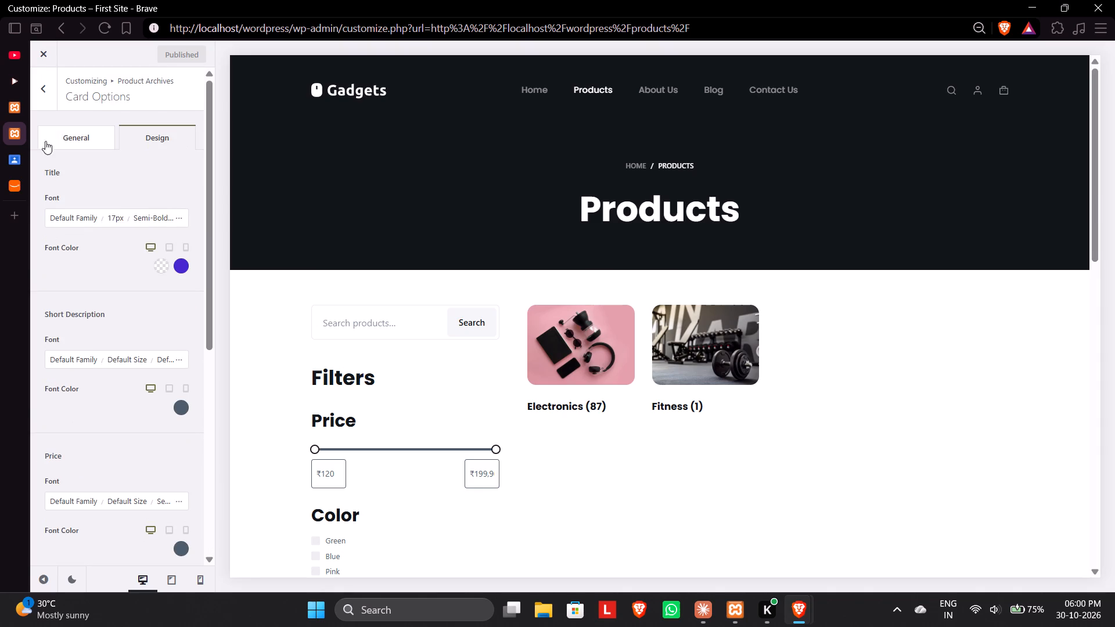
pyautogui.click(49, 90)
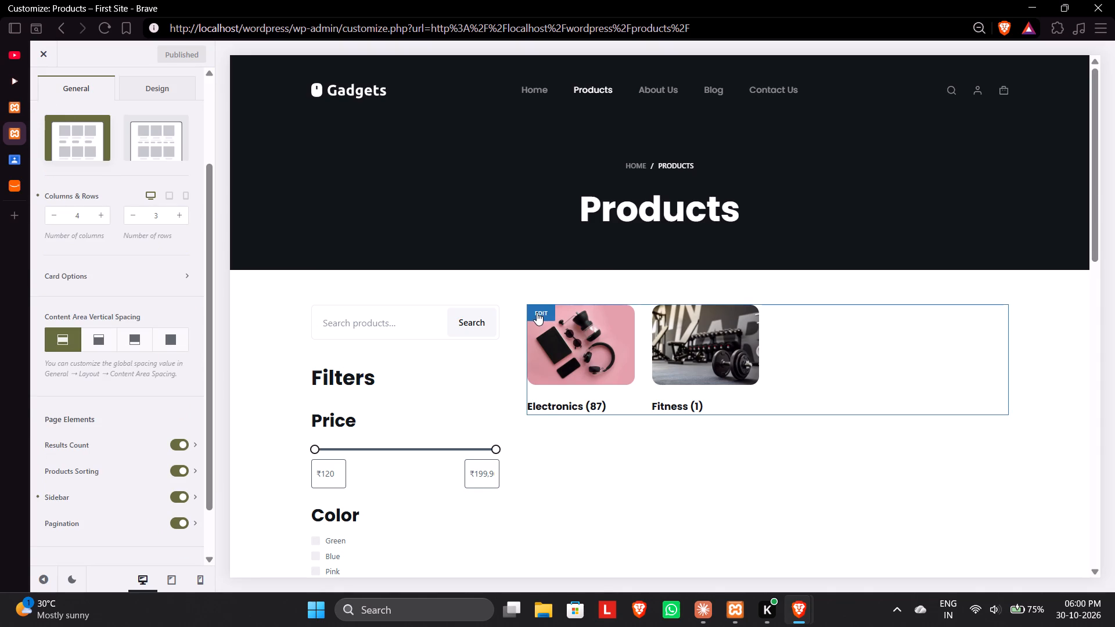
# Review the Product Archives page elements and the Product Catalog display and sorting settings.
pyautogui.click(537, 312)
pyautogui.scroll(-1, 142, 419)
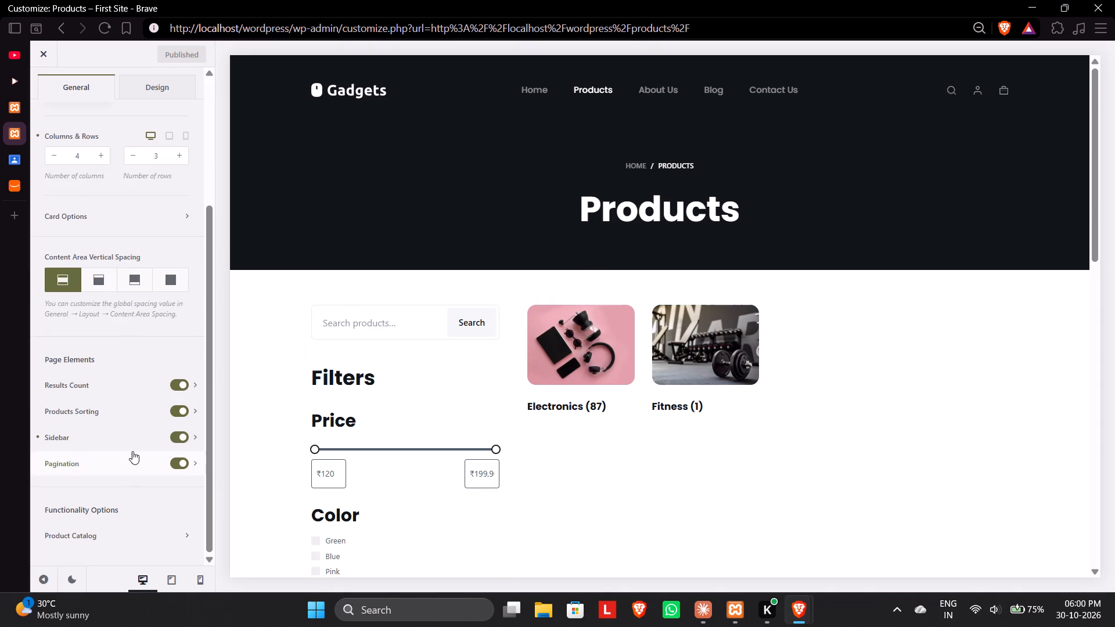
pyautogui.scroll(-1, 127, 491)
pyautogui.click(174, 538)
pyautogui.click(45, 103)
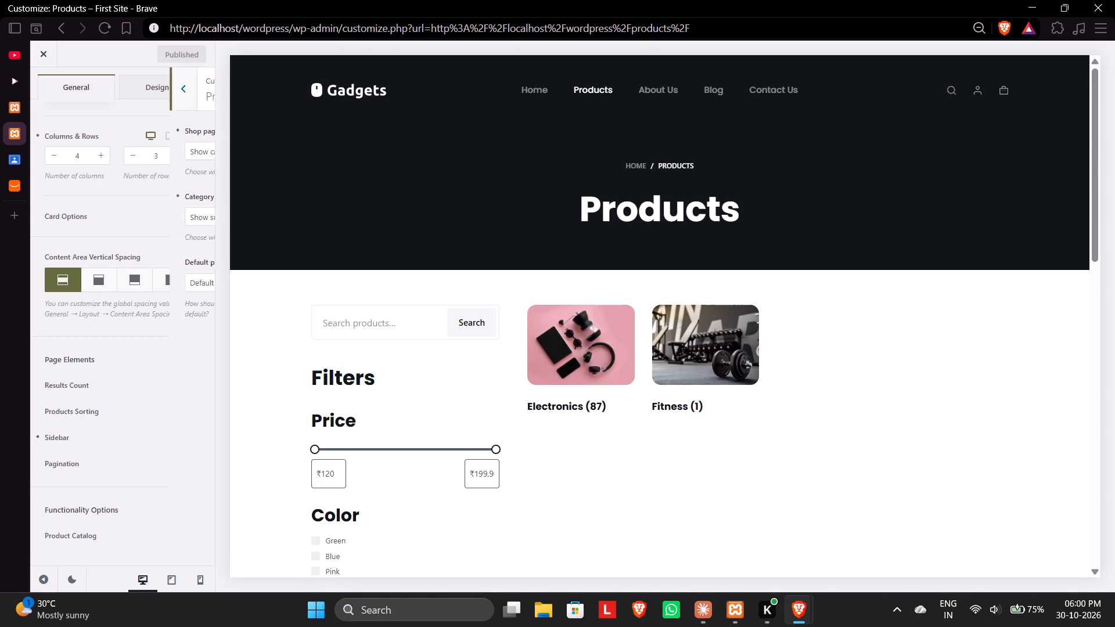
pyautogui.scroll(3, 89, 251)
pyautogui.click(49, 103)
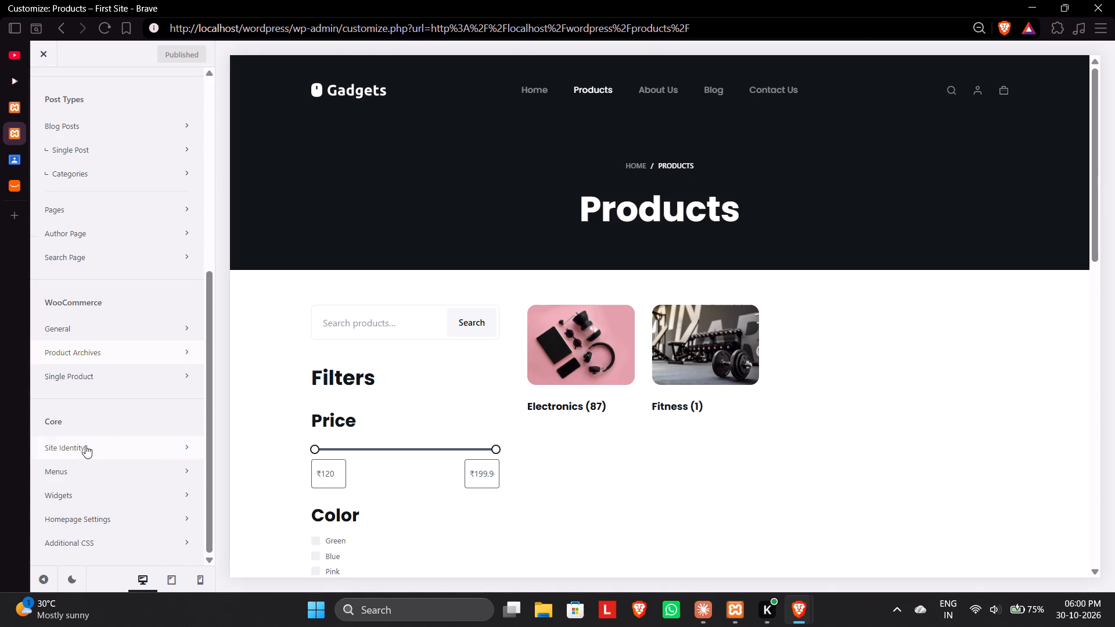
pyautogui.click(105, 352)
pyautogui.scroll(-3, 94, 459)
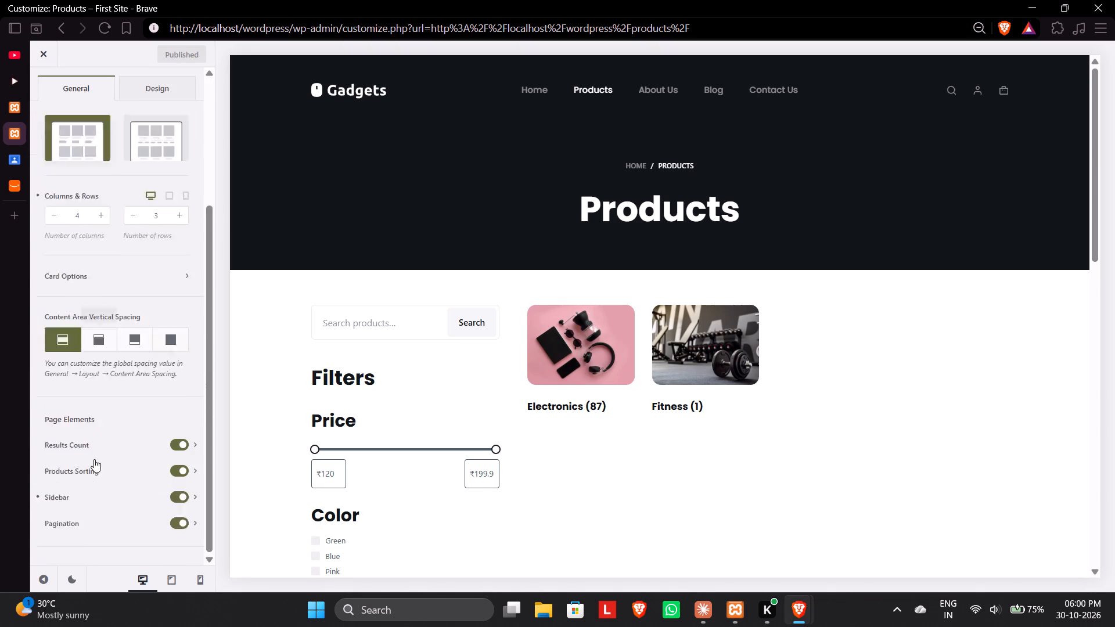
pyautogui.scroll(-2, 94, 459)
pyautogui.click(156, 537)
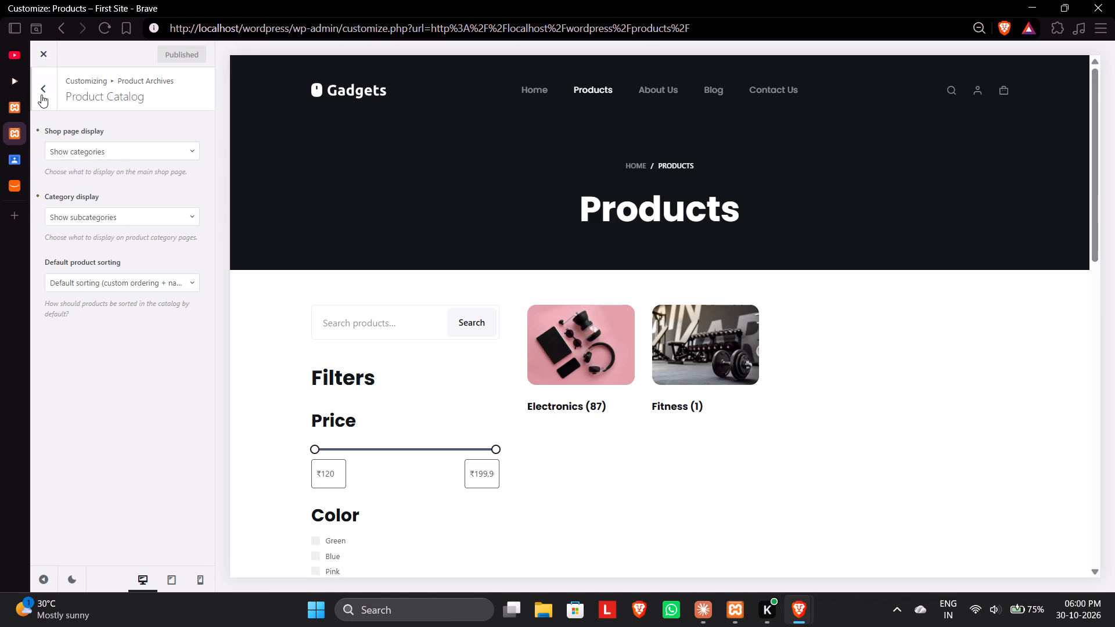
pyautogui.click(38, 95)
pyautogui.scroll(3, 93, 416)
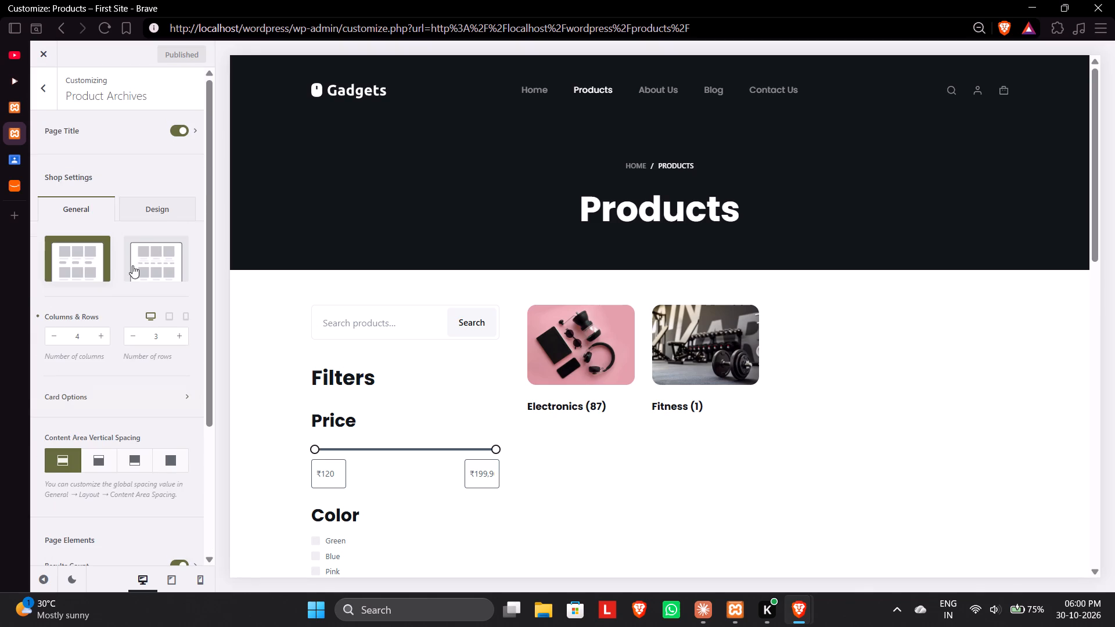
# Check the Product Archives Design settings, Product Catalog and Pagination options, and go back to the customizer's main list.
pyautogui.click(155, 218)
pyautogui.scroll(-1, 107, 410)
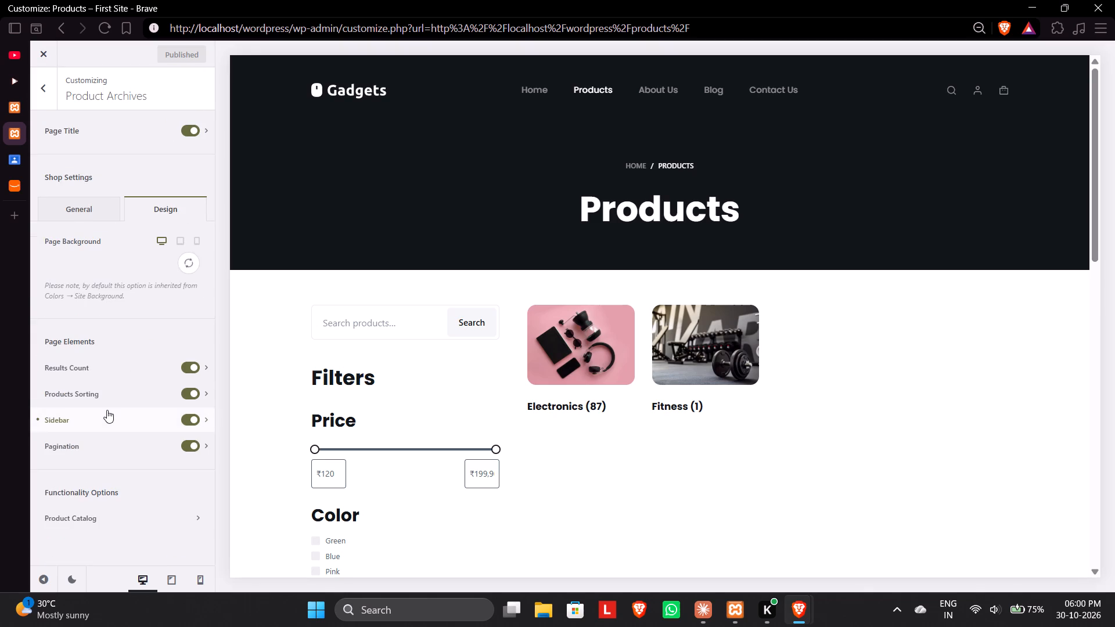
pyautogui.scroll(-1, 107, 410)
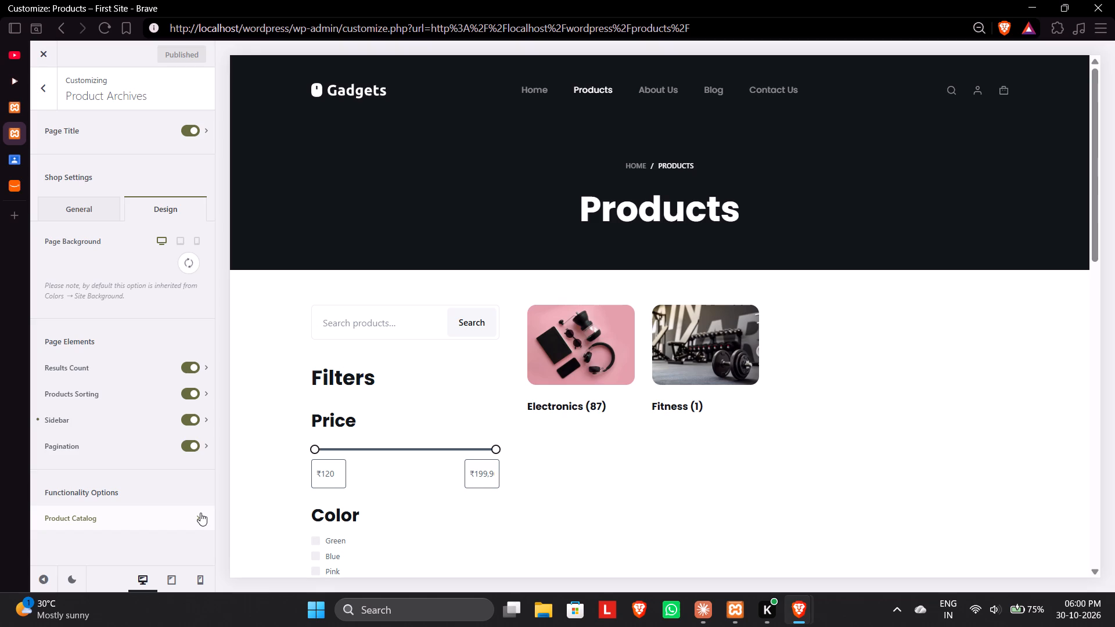
pyautogui.click(200, 513)
pyautogui.click(42, 104)
pyautogui.click(90, 441)
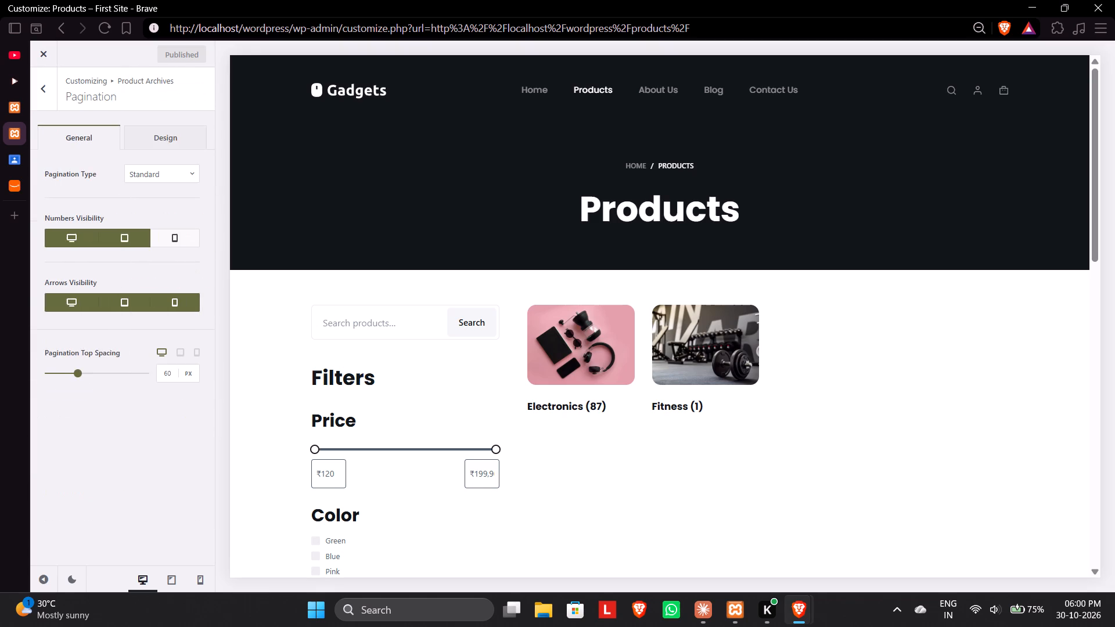
pyautogui.click(46, 87)
pyautogui.click(46, 87)
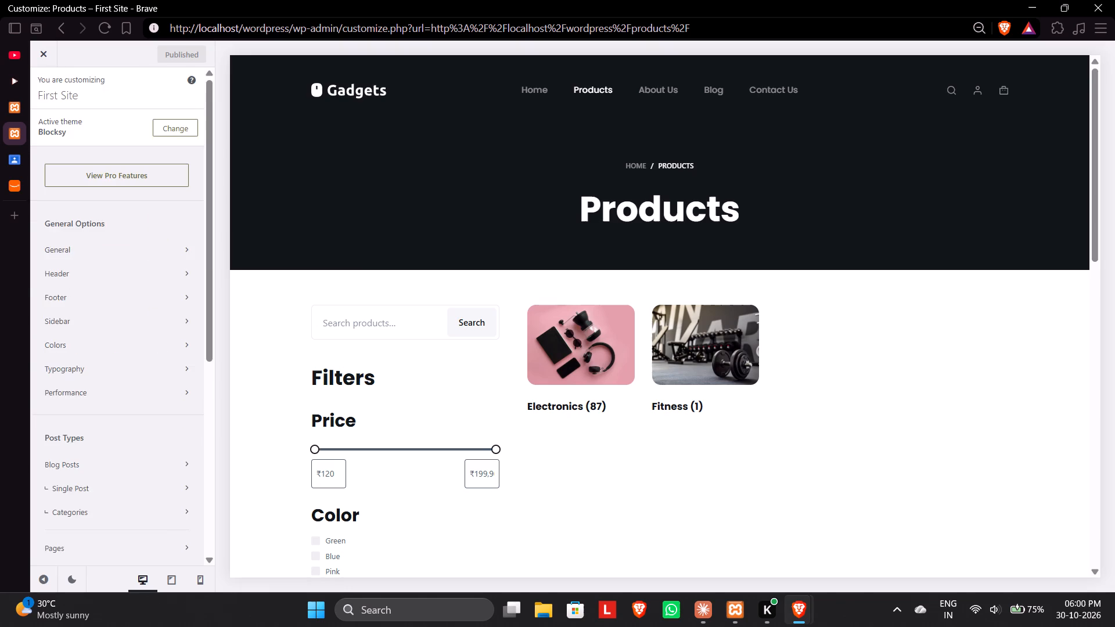
# Examine the General and Design settings of the blog Categories structure in the customizer.
pyautogui.scroll(2, 67, 220)
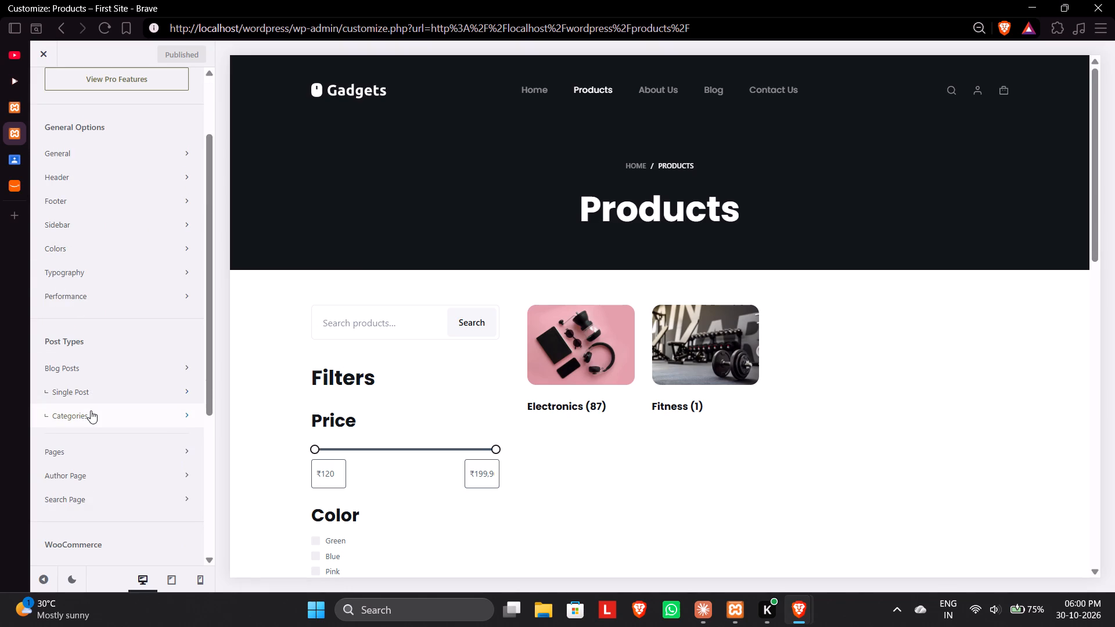
pyautogui.click(96, 419)
pyautogui.click(103, 327)
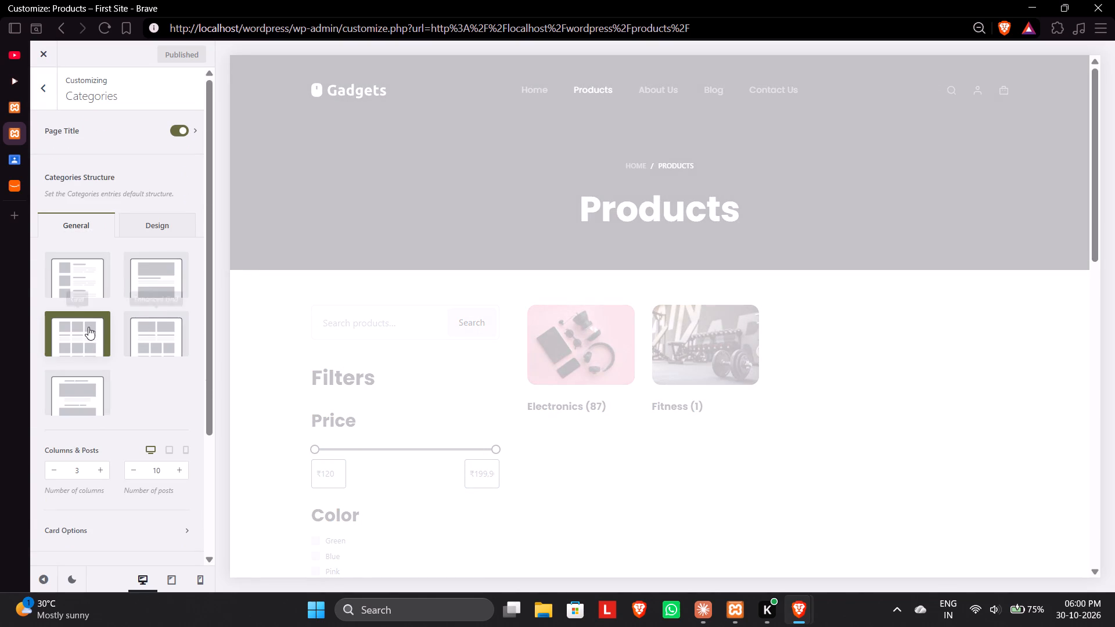
pyautogui.scroll(-2, 88, 371)
pyautogui.scroll(2, 97, 316)
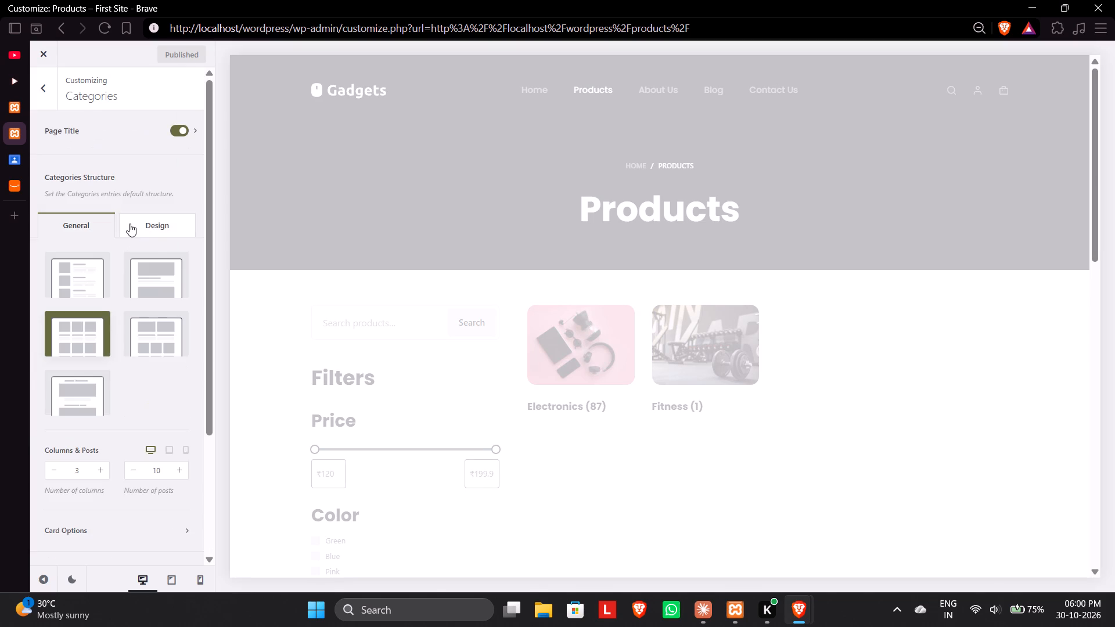
pyautogui.click(130, 224)
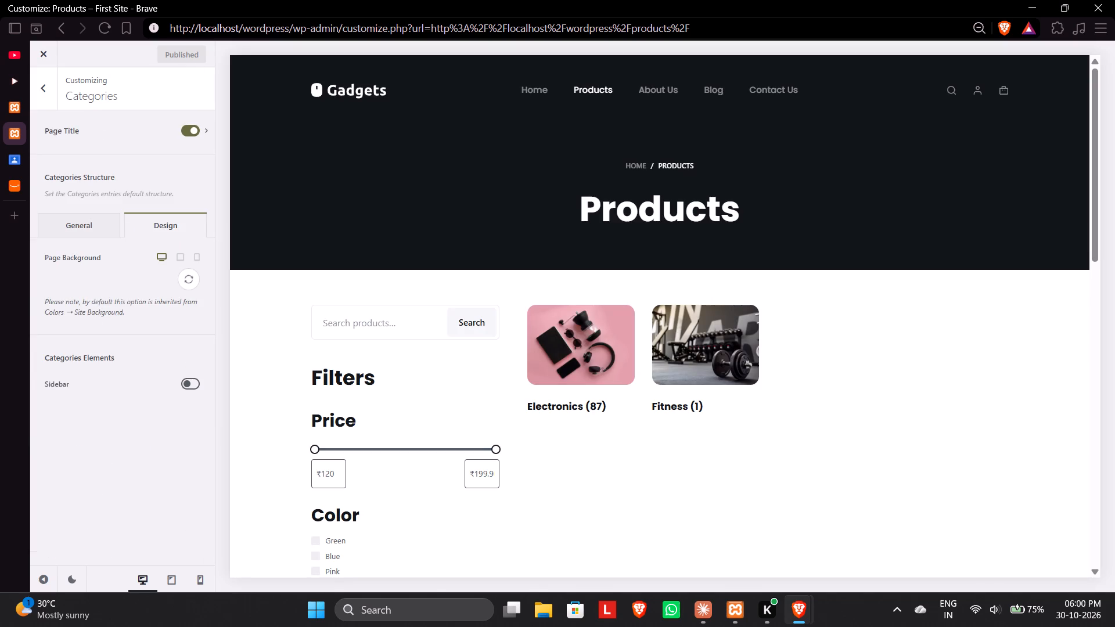
pyautogui.click(80, 223)
pyautogui.scroll(-4, 74, 314)
# Review the General and Design card options for Categories, returning to the General options.
pyautogui.click(94, 367)
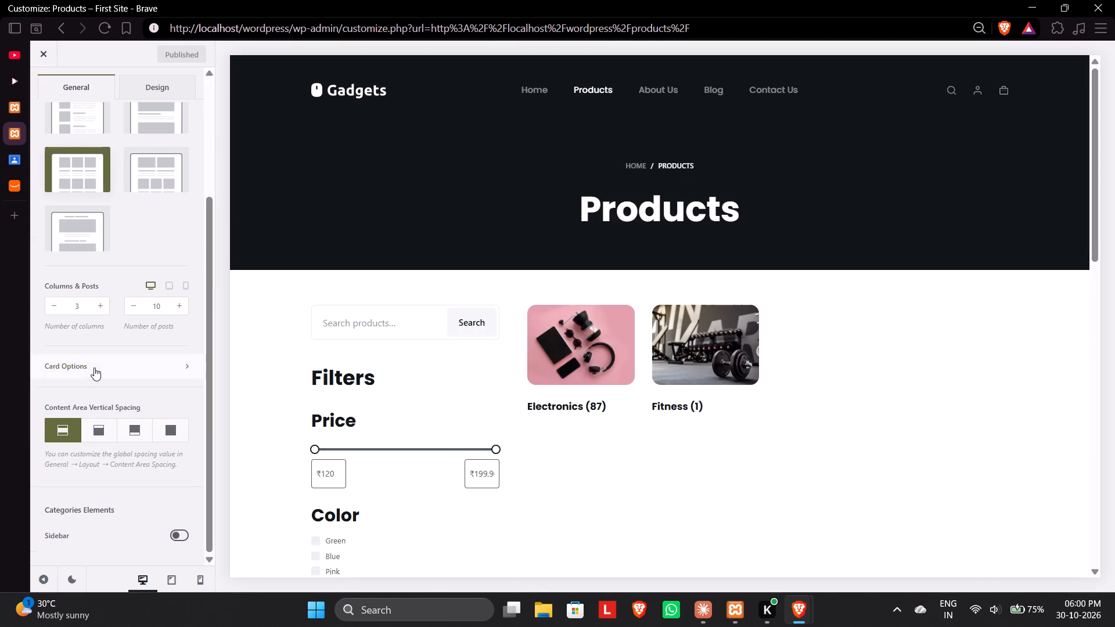
pyautogui.scroll(-2, 121, 382)
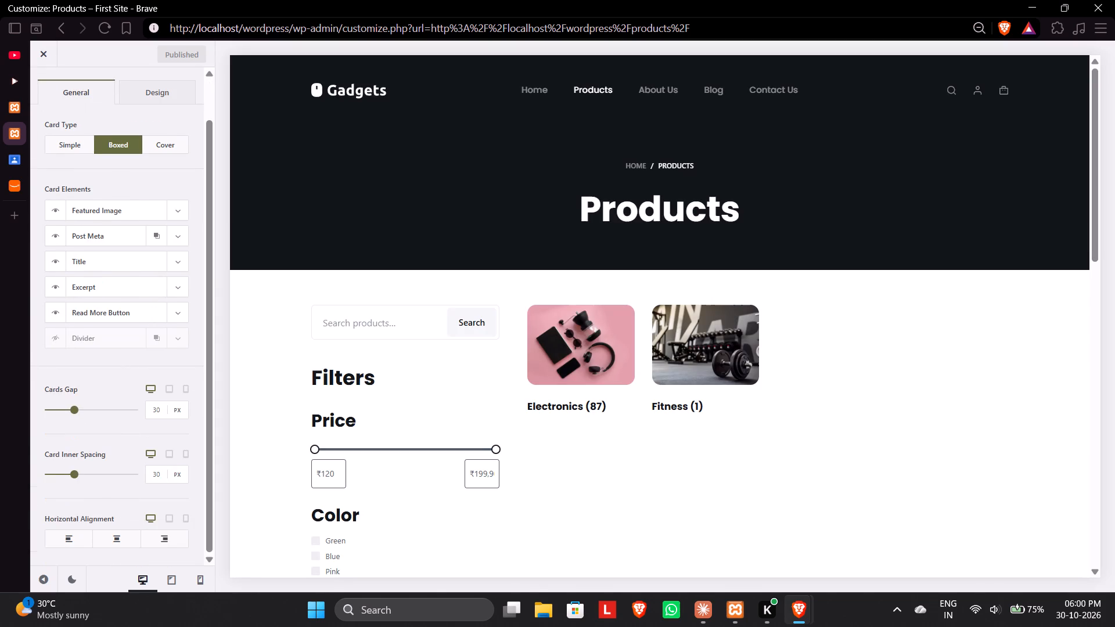
pyautogui.scroll(1, 79, 409)
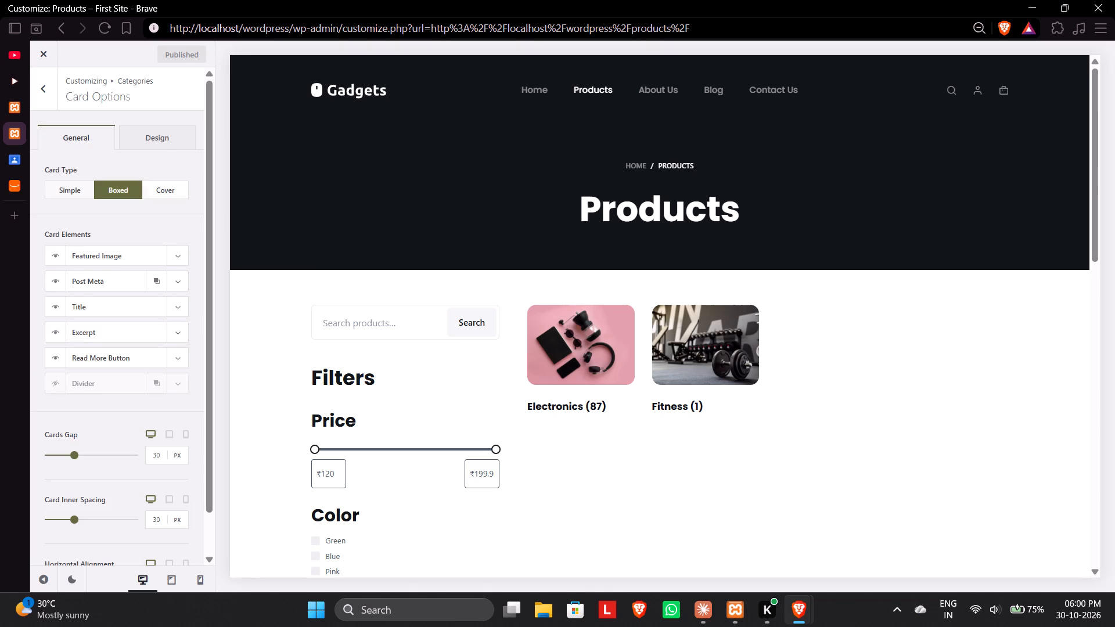
pyautogui.click(160, 143)
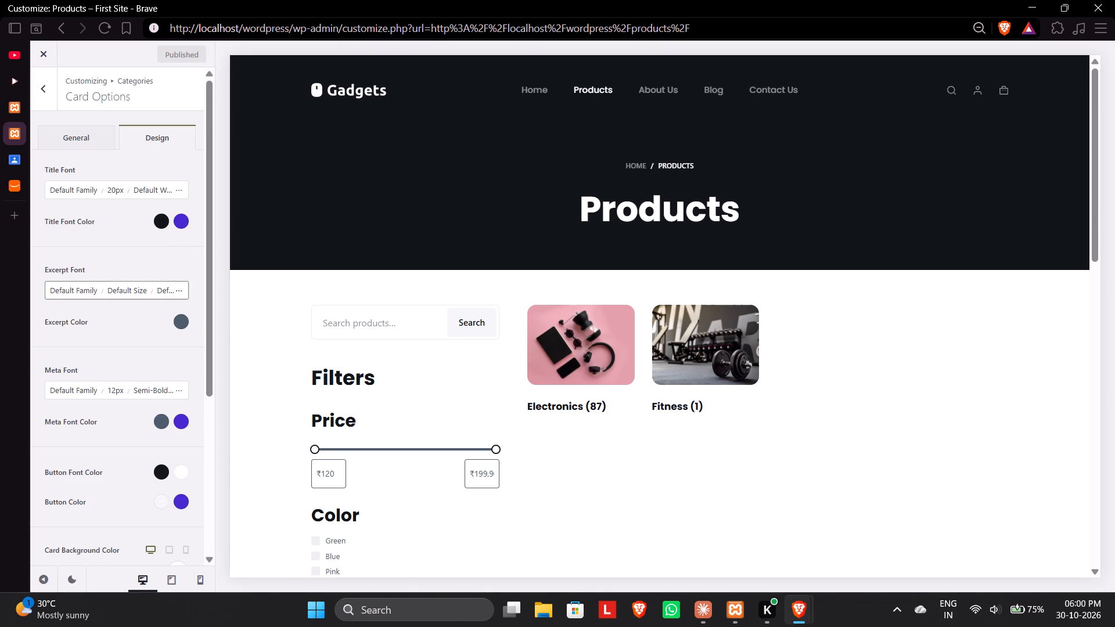
pyautogui.scroll(-1, 78, 306)
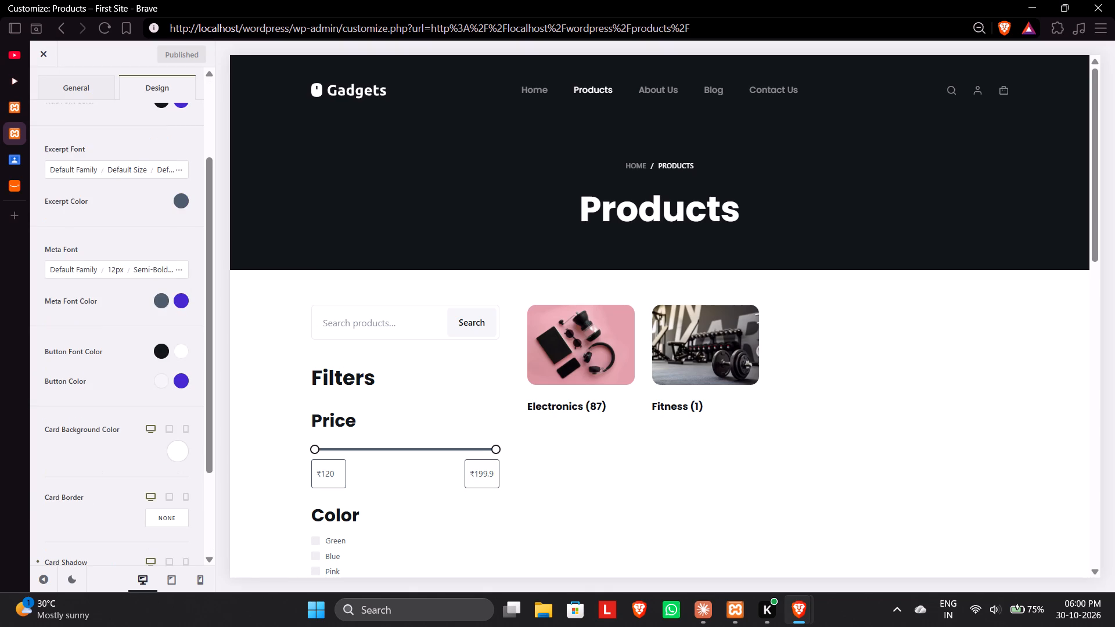
pyautogui.scroll(-2, 120, 448)
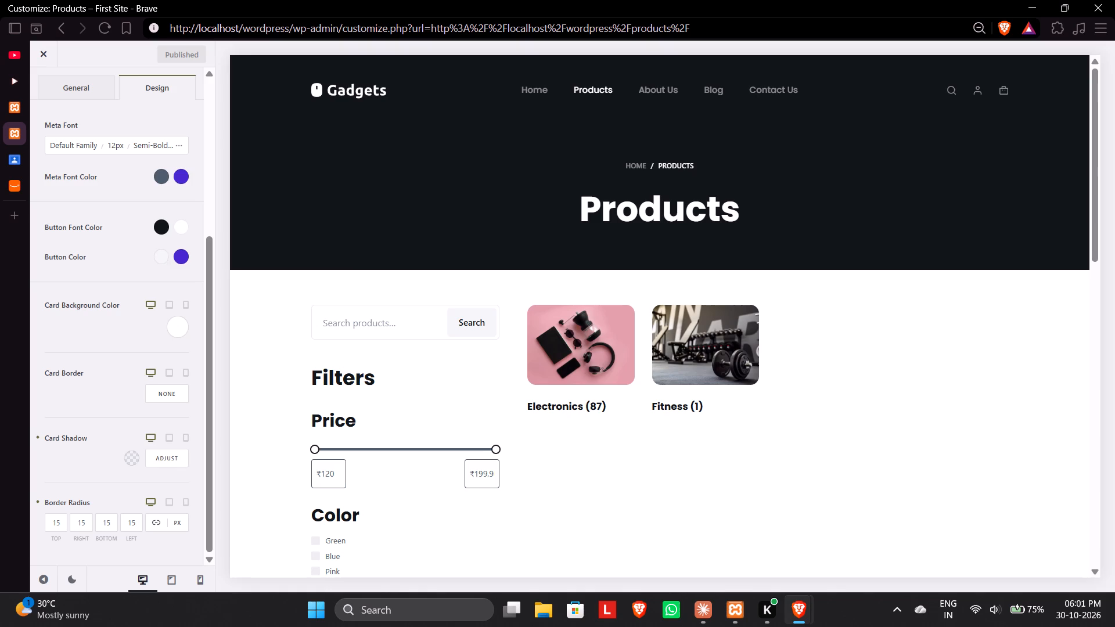
pyautogui.scroll(3, 103, 462)
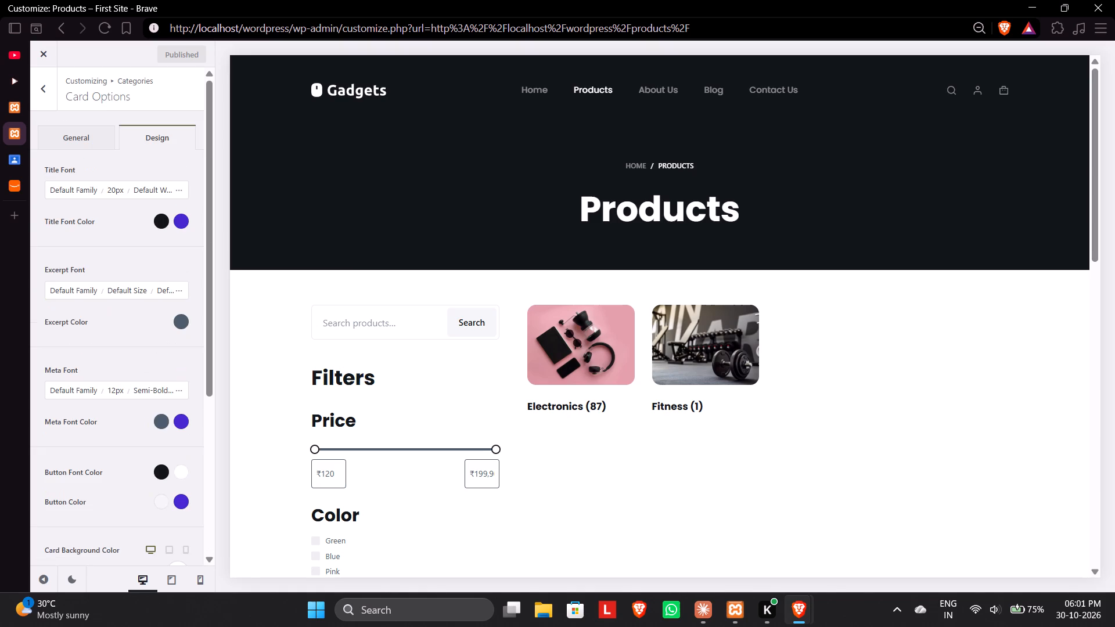
pyautogui.click(86, 139)
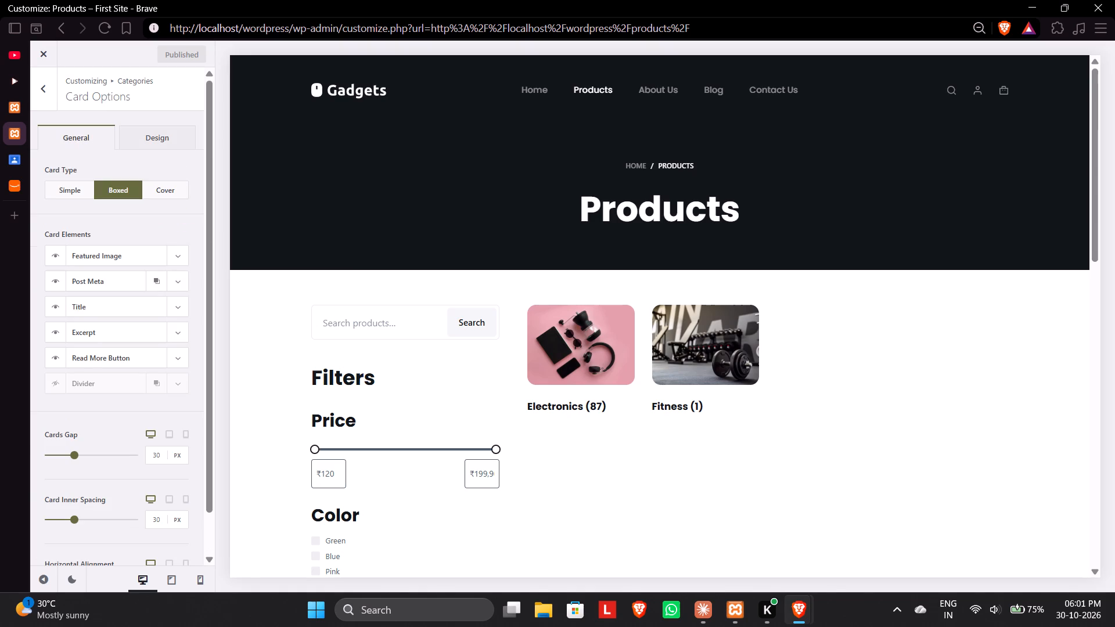
# Try the Simple card type for Categories, then set it to Cover.
pyautogui.click(63, 199)
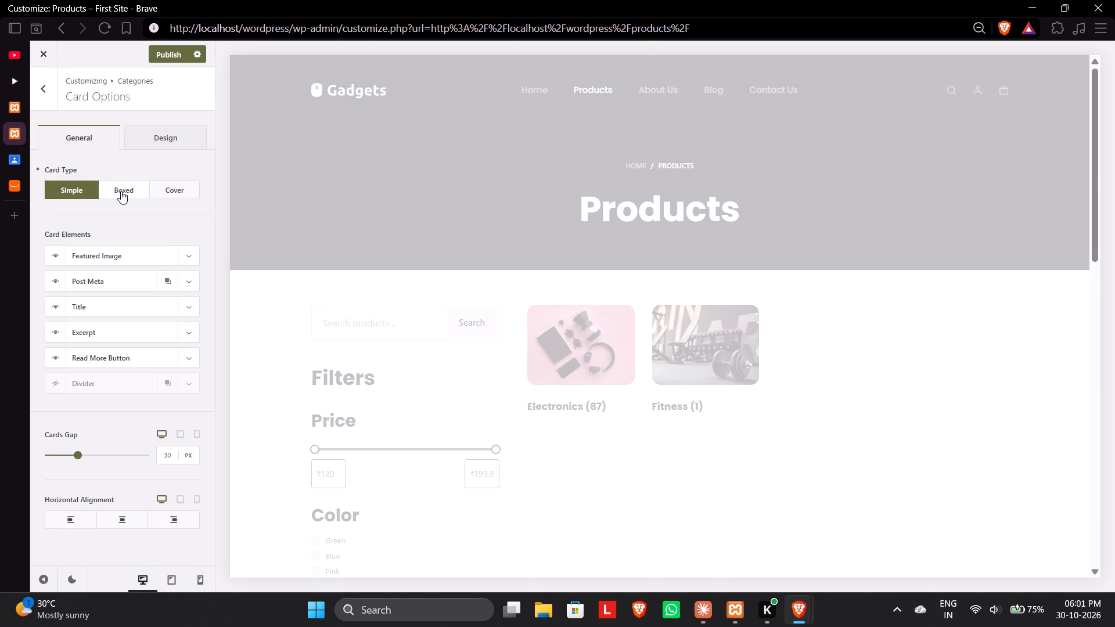
pyautogui.click(172, 190)
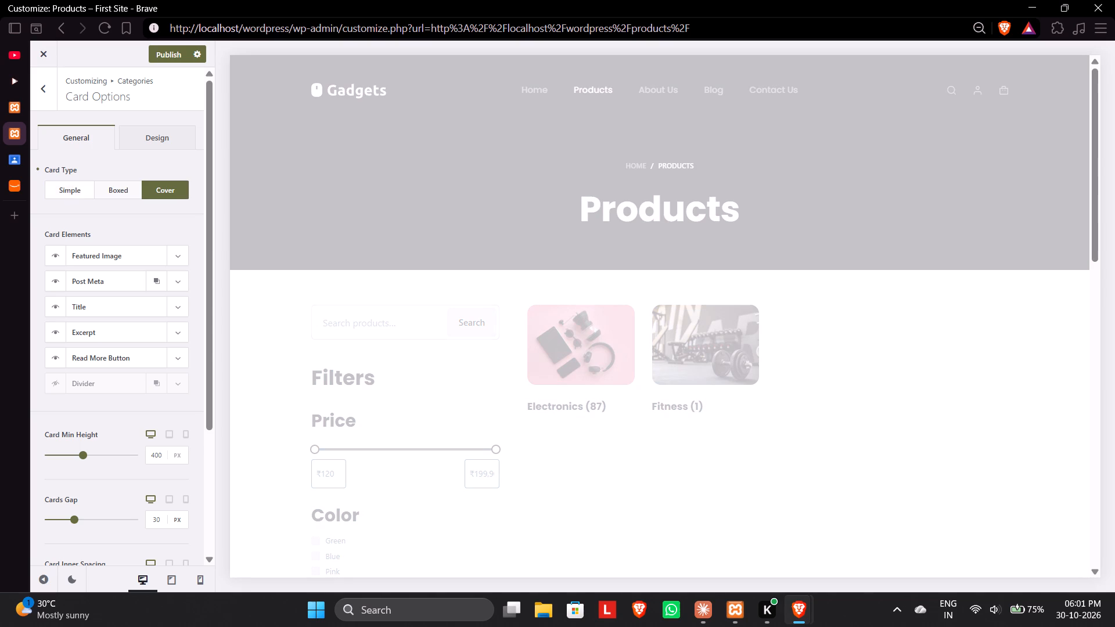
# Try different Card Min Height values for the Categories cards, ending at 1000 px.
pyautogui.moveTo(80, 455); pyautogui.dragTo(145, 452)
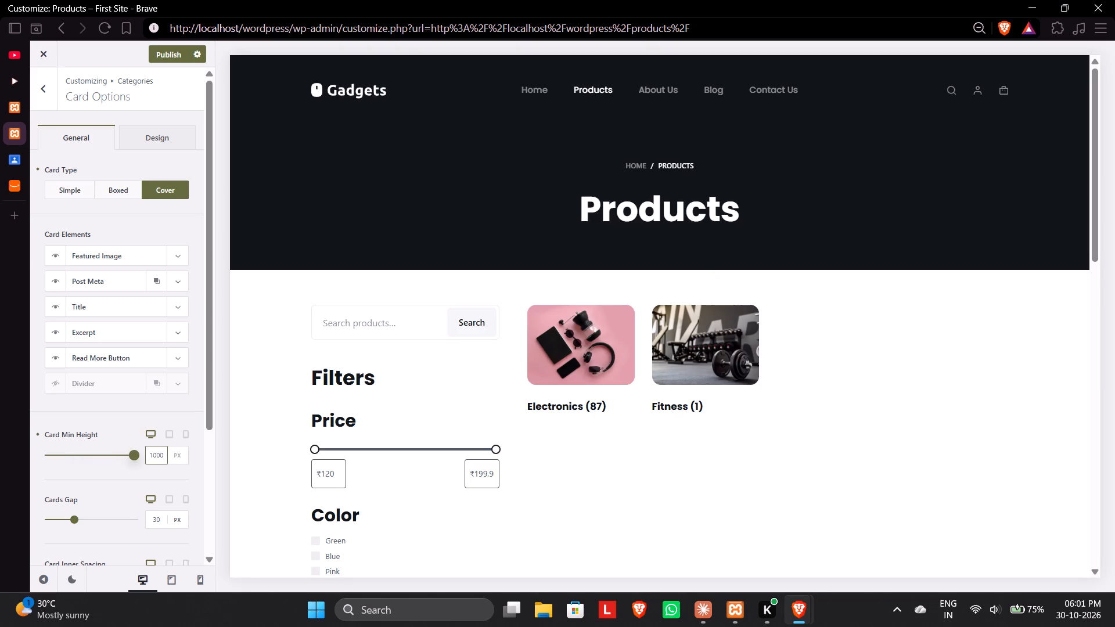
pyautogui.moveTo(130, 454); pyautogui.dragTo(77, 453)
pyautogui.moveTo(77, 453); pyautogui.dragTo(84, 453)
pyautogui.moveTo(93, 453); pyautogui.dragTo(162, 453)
# Set the Card Inner Spacing of the Categories cards to 50 px.
pyautogui.scroll(-2, 128, 480)
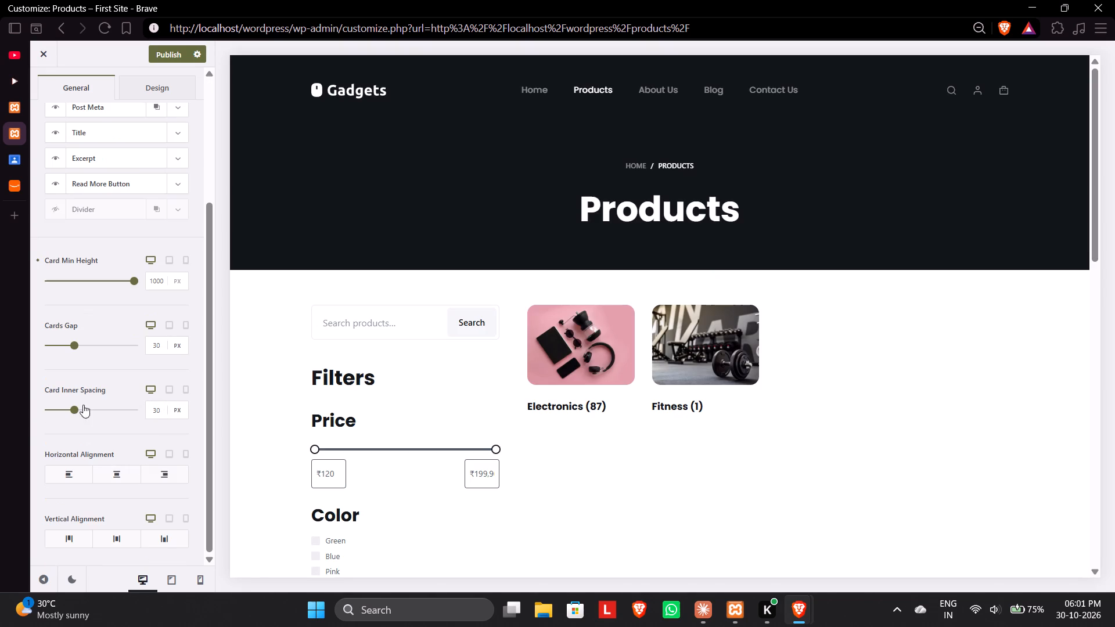
pyautogui.moveTo(75, 408); pyautogui.dragTo(88, 412)
pyautogui.doubleClick(160, 345)
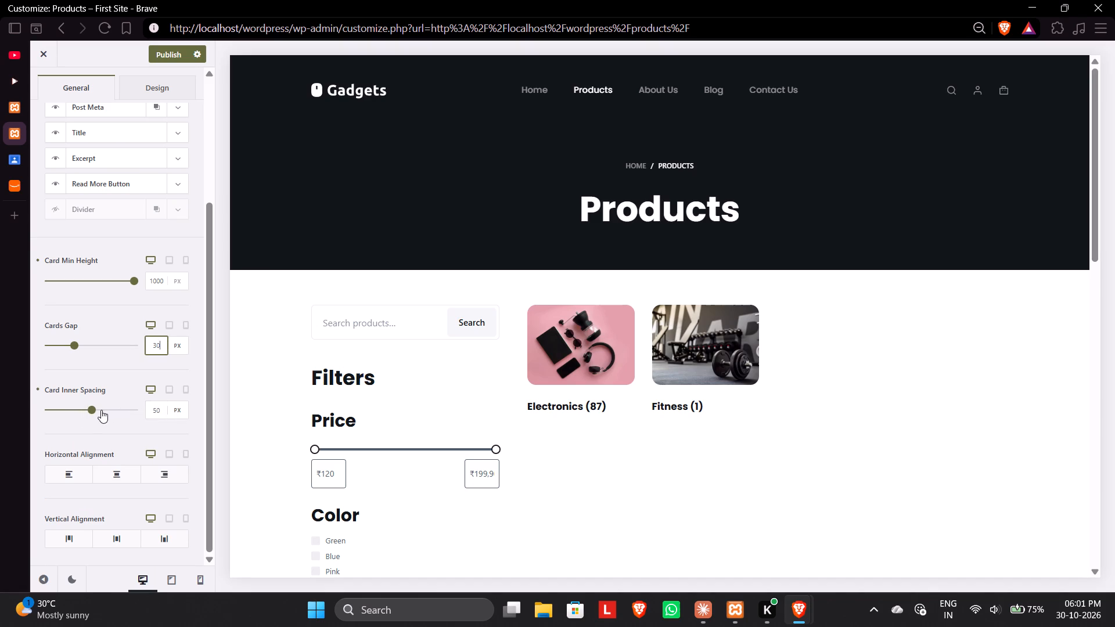
pyautogui.moveTo(95, 407); pyautogui.dragTo(79, 403)
pyautogui.tripleClick(161, 405)
pyautogui.click(161, 406)
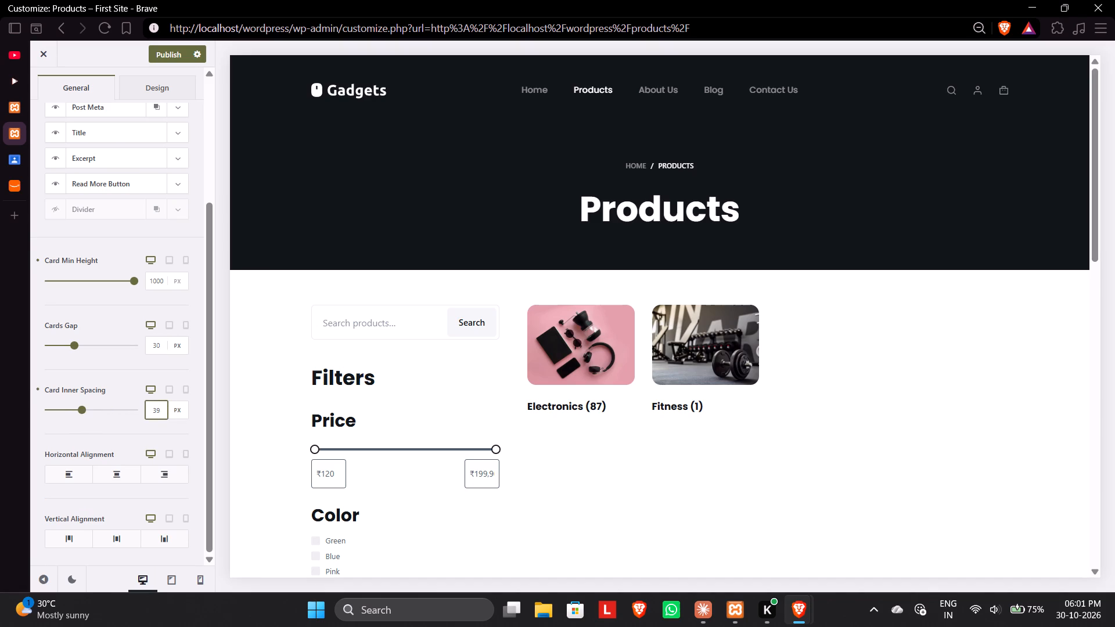
pyautogui.moveTo(157, 406); pyautogui.dragTo(165, 409)
pyautogui.click(165, 409)
pyautogui.moveTo(165, 409); pyautogui.dragTo(148, 409)
pyautogui.write('50')
# Set the Card Min Height of the Categories cards to 400 px.
pyautogui.doubleClick(154, 279)
pyautogui.write('400')
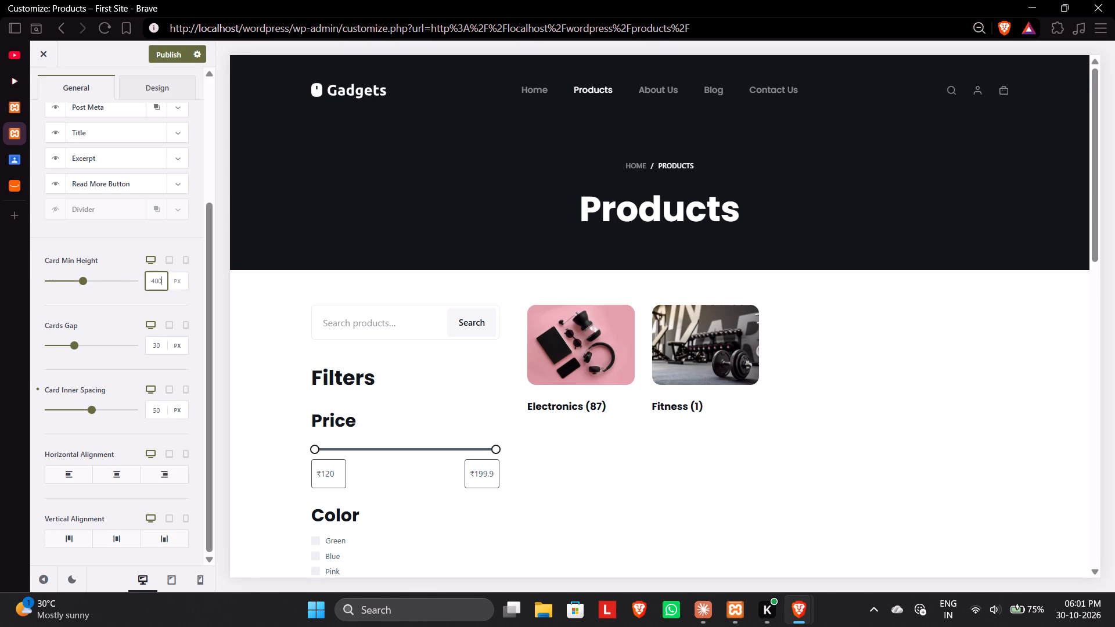
# Preview the Products page in the tablet and mobile layouts, then return to the desktop view.
pyautogui.click(177, 261)
pyautogui.click(171, 262)
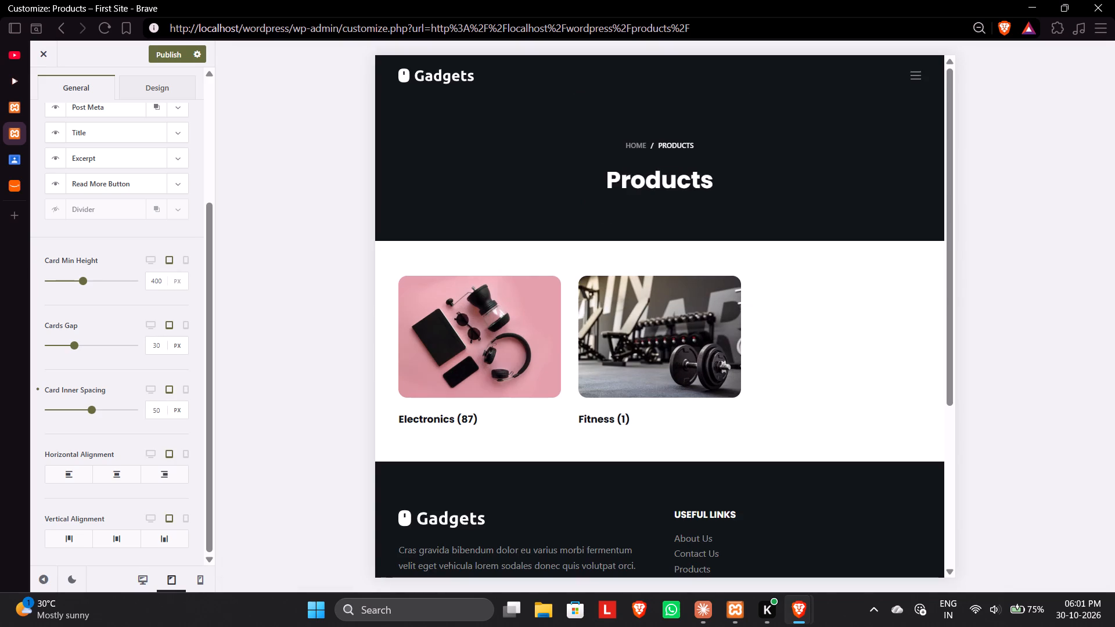
pyautogui.click(156, 262)
pyautogui.click(173, 255)
pyautogui.click(168, 261)
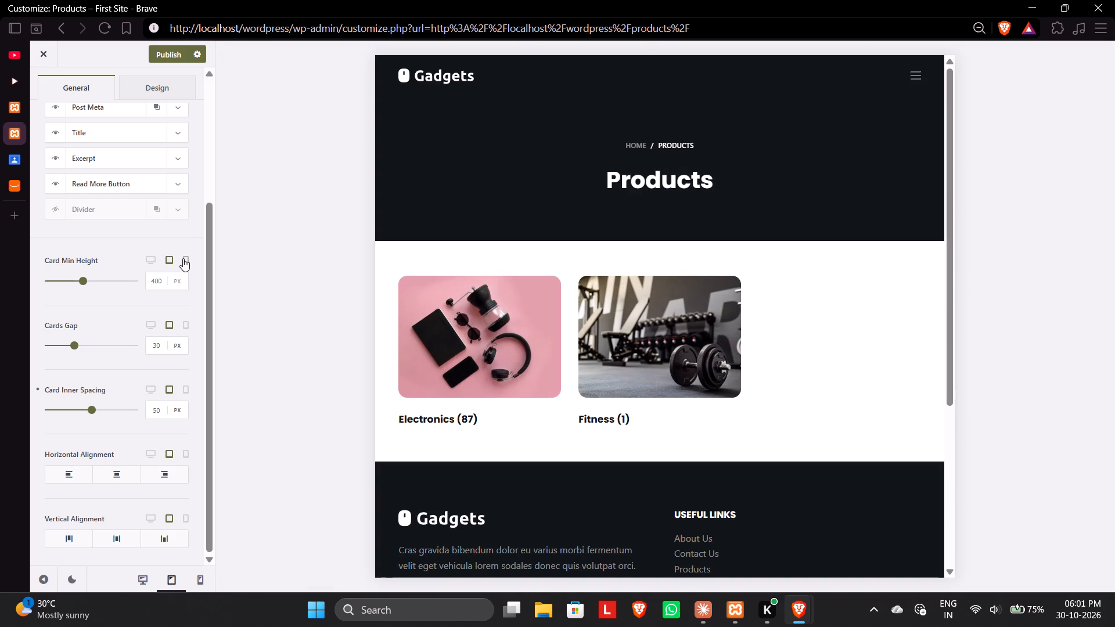
pyautogui.click(185, 260)
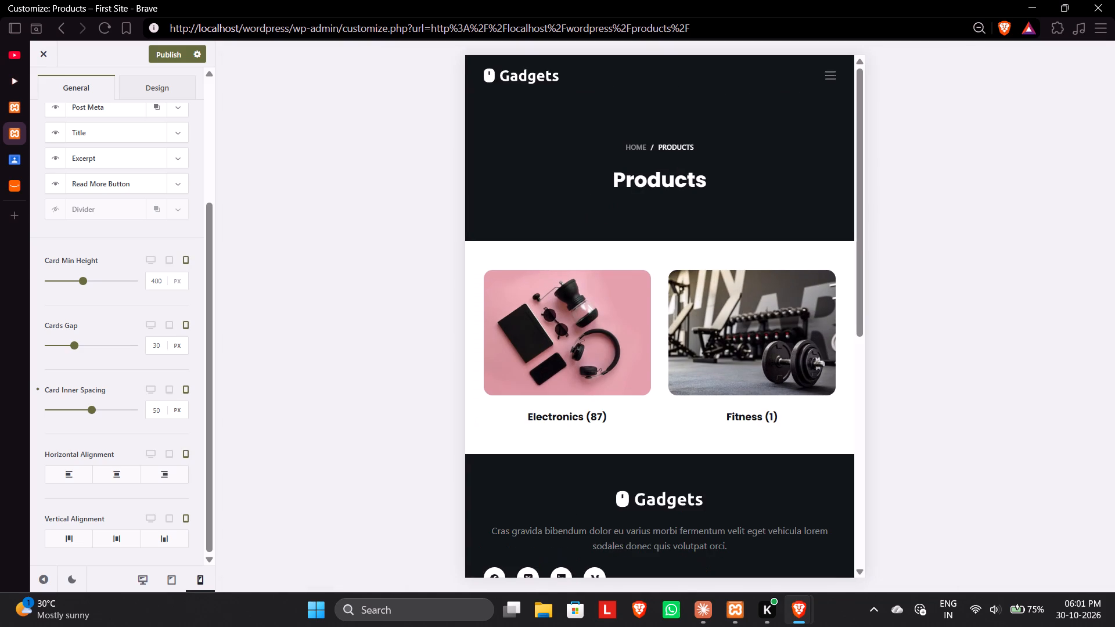
pyautogui.click(154, 263)
pyautogui.scroll(-2, 55, 400)
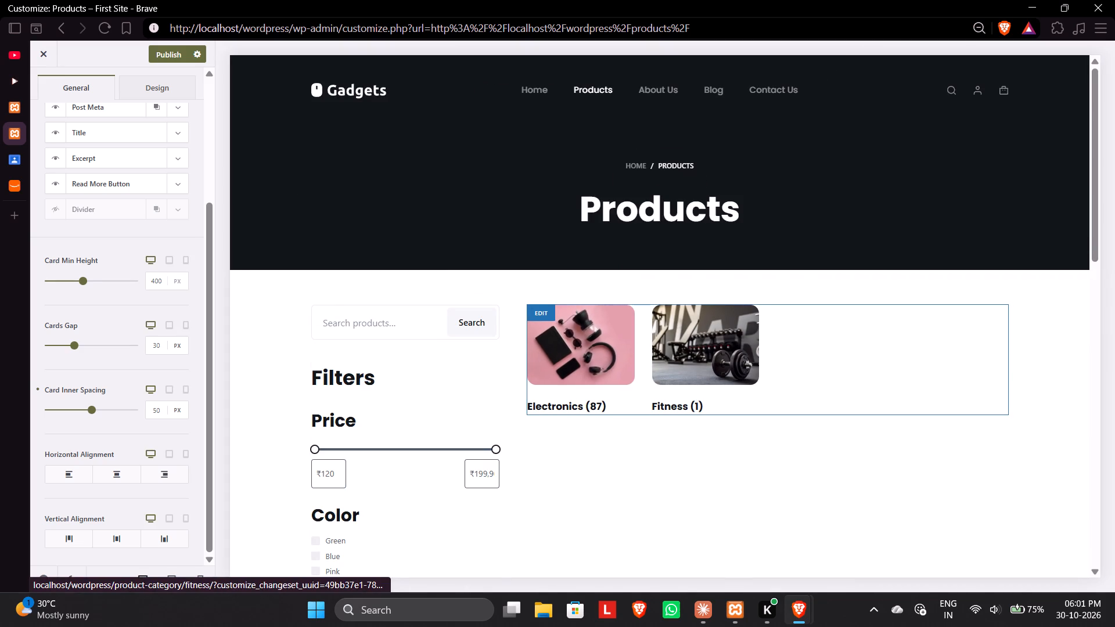
# Open the Product Archives settings from the previewed category grid and set the number of columns to 2.
pyautogui.click(536, 308)
pyautogui.scroll(-2, 105, 477)
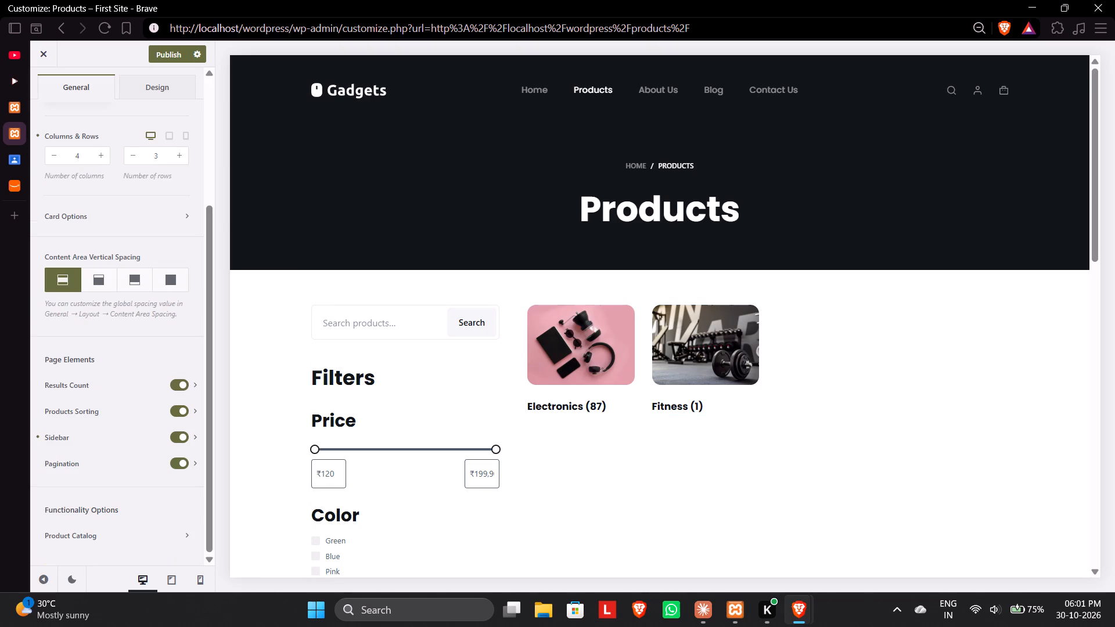
pyautogui.scroll(5, 104, 477)
pyautogui.click(98, 341)
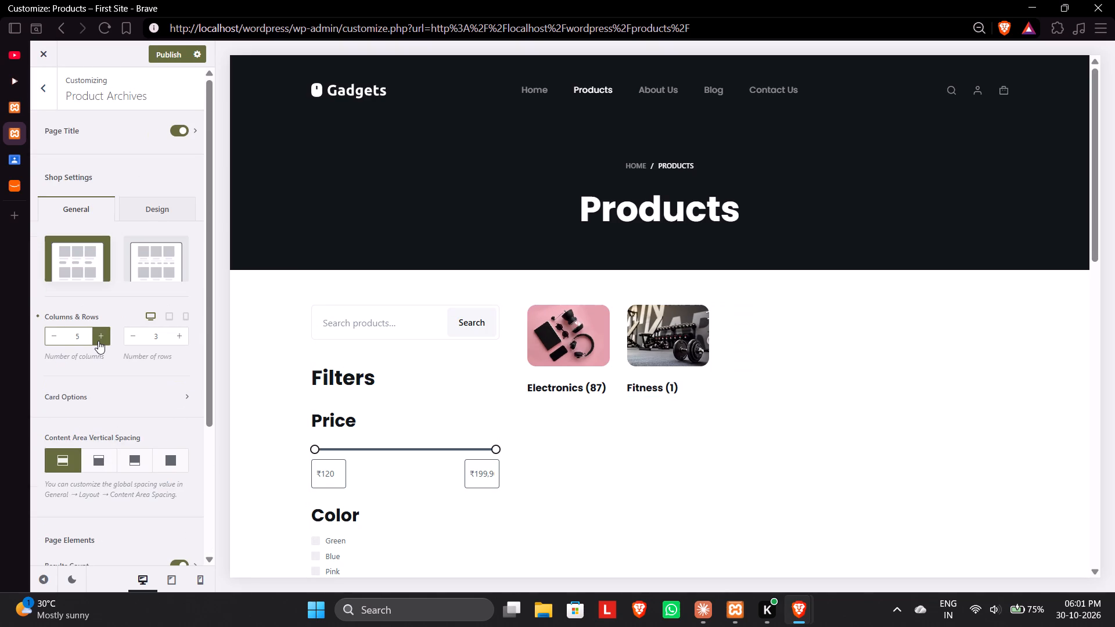
pyautogui.click(49, 340)
pyautogui.click(49, 340)
pyautogui.click(49, 340)
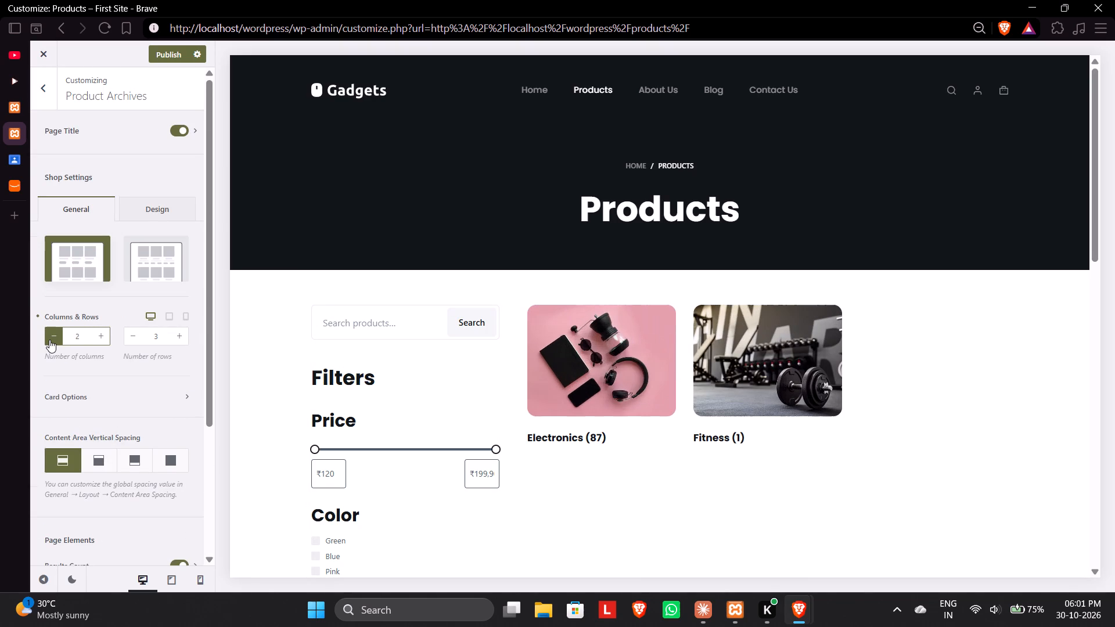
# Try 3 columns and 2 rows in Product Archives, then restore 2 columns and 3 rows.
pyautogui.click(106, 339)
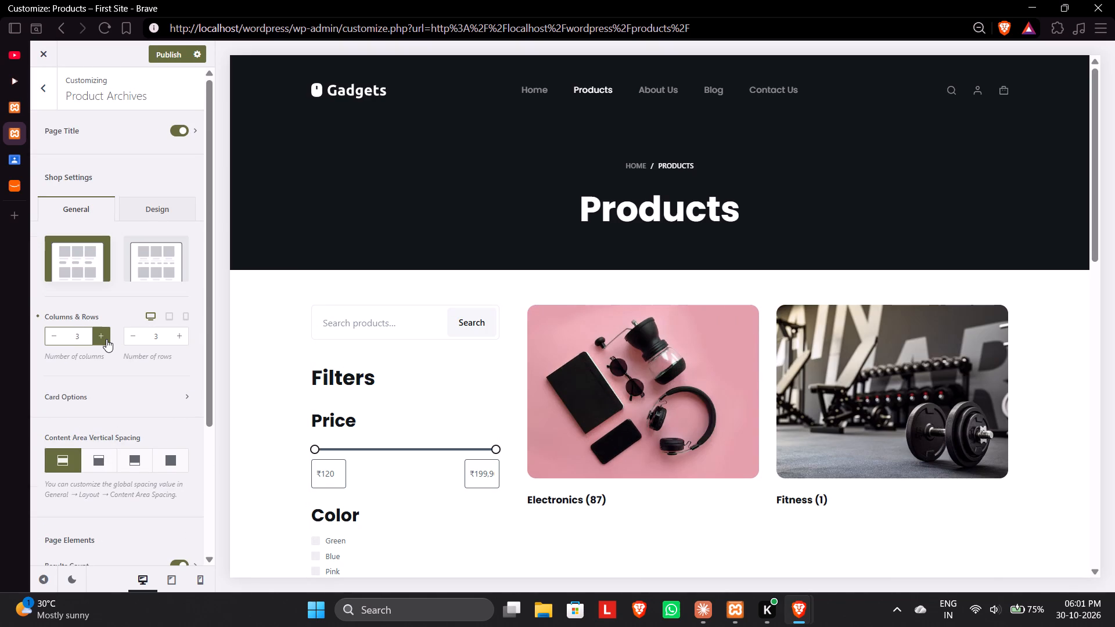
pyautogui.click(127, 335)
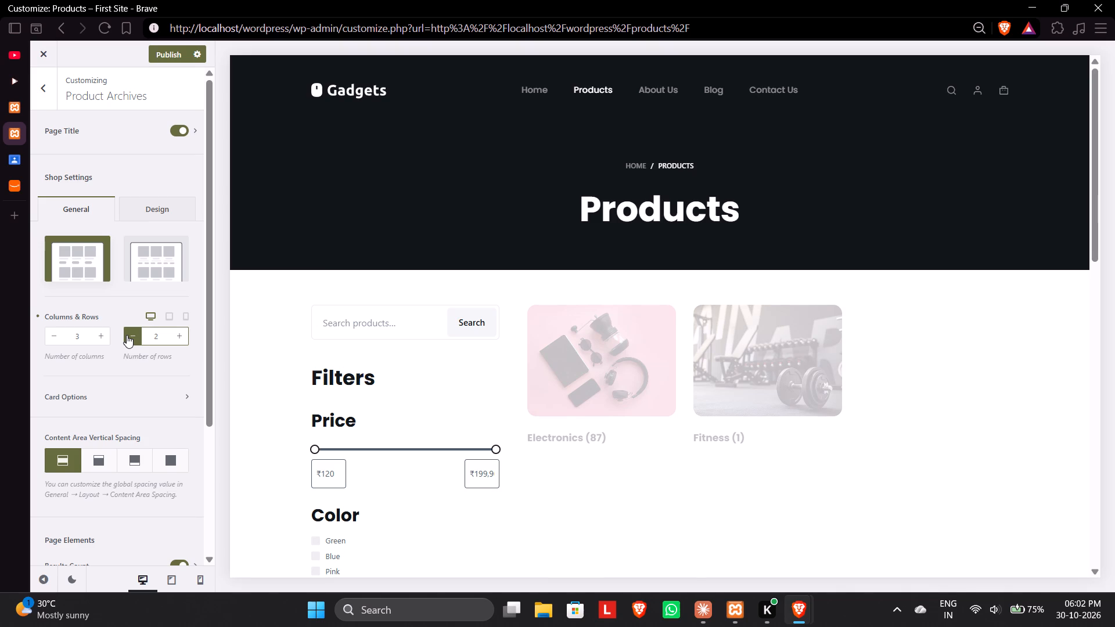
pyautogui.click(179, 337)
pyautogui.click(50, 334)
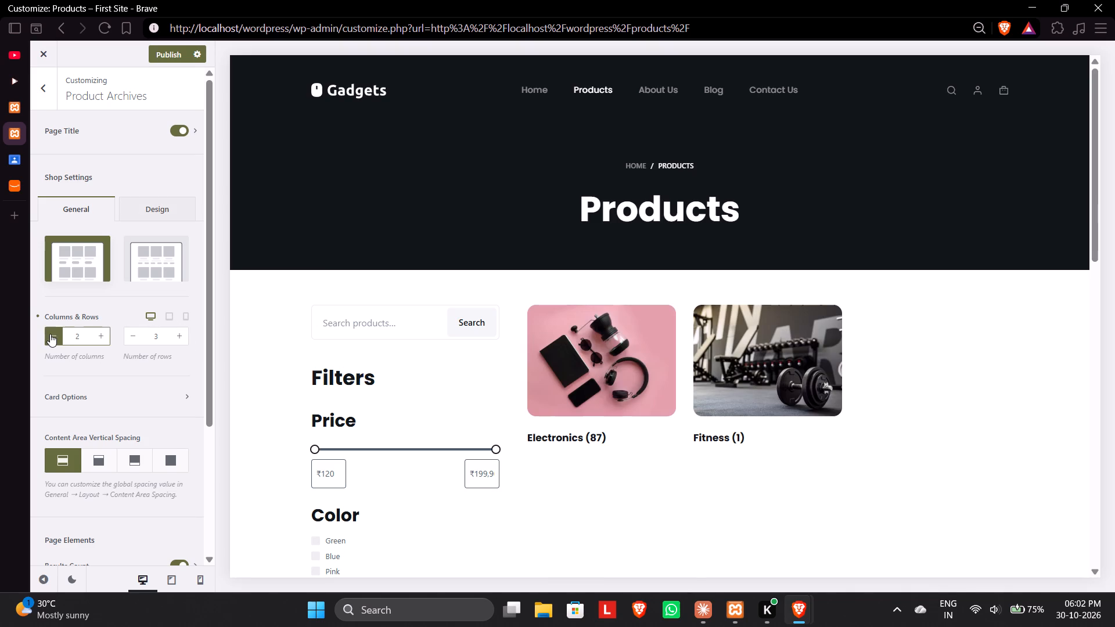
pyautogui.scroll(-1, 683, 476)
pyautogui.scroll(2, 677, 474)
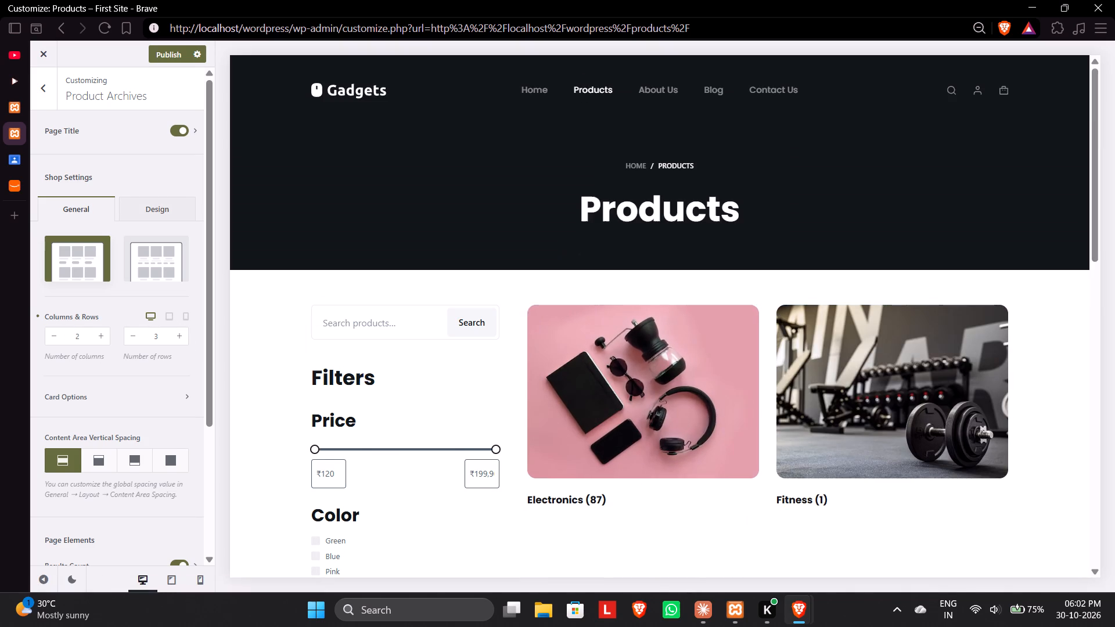
# Compare 2 and 3 columns for the Product Archives grid and leave the number of columns at 3.
pyautogui.scroll(1, 677, 474)
pyautogui.click(108, 336)
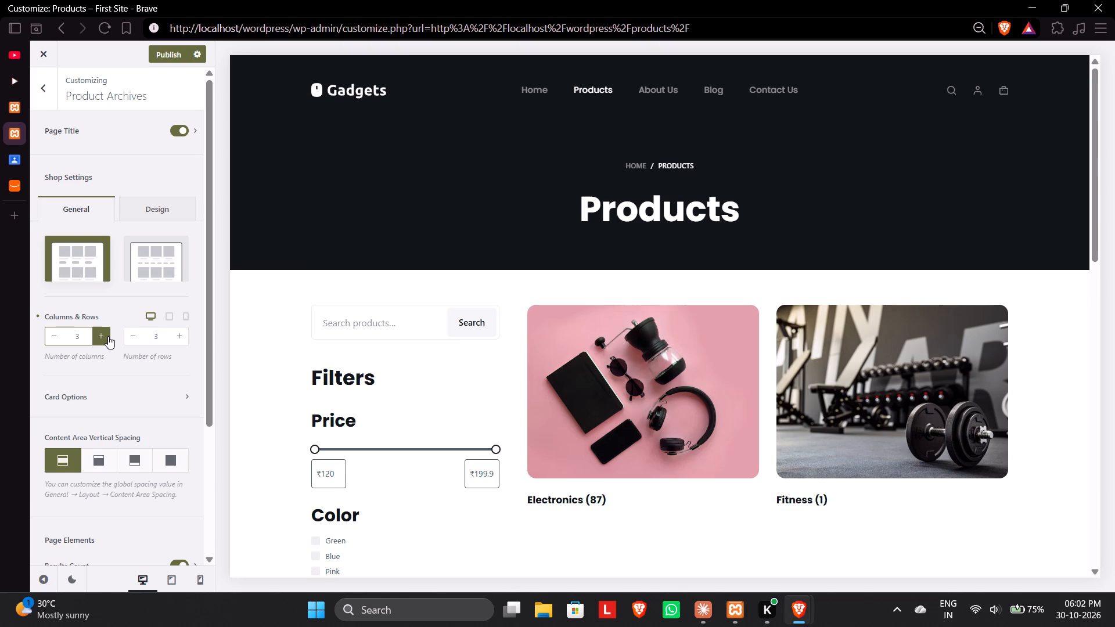
pyautogui.click(53, 337)
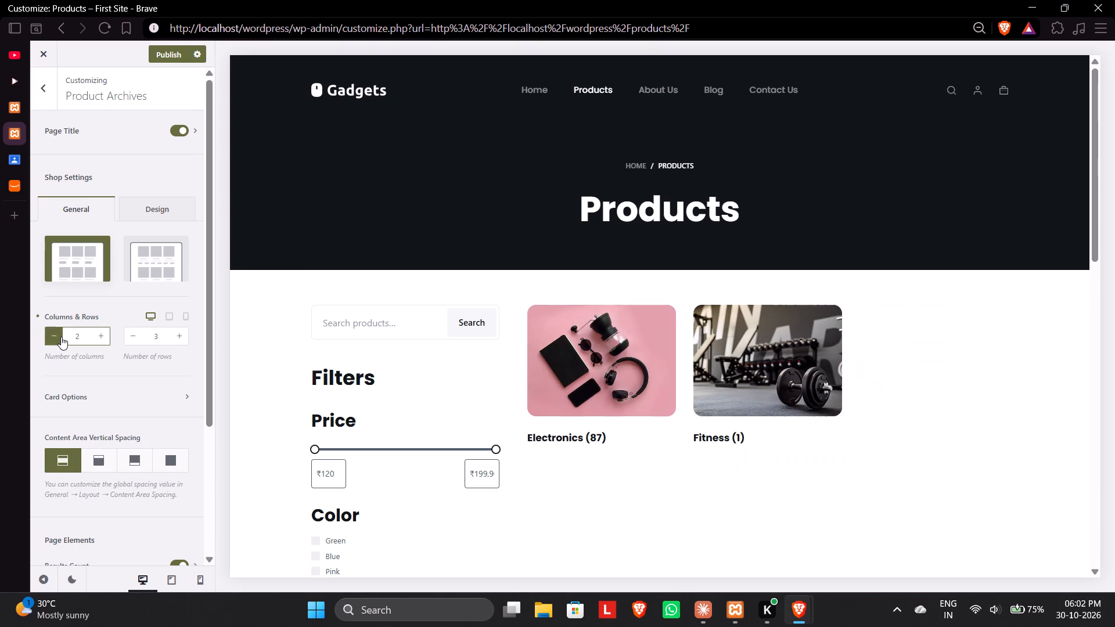
pyautogui.click(109, 337)
pyautogui.click(540, 309)
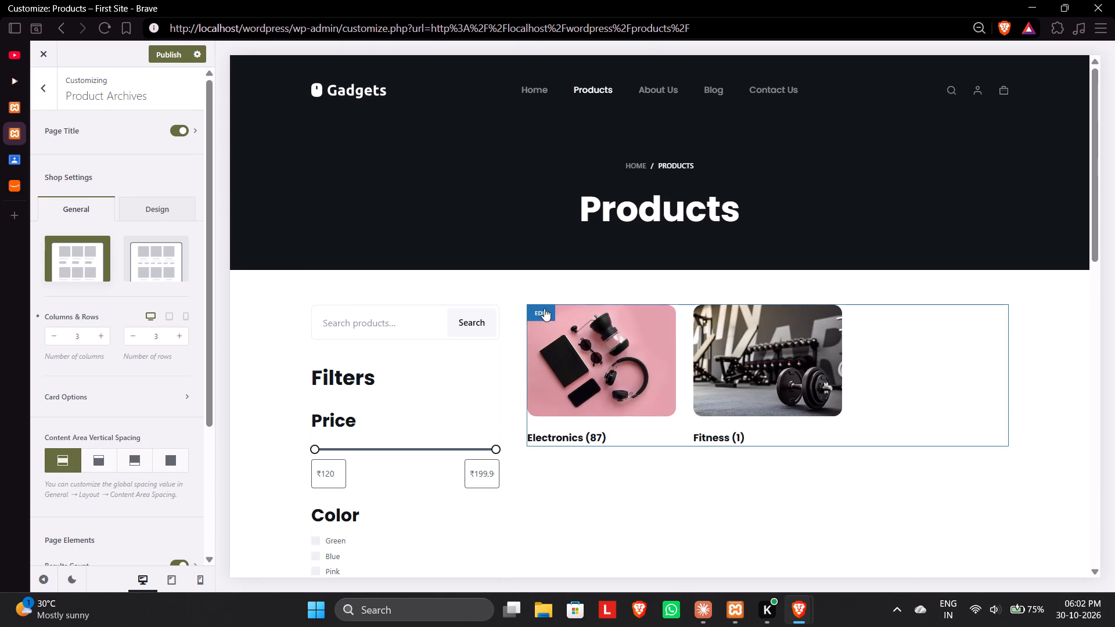
# Check the Product Archives design options and the Product Catalog display settings for anything affecting card size.
pyautogui.click(152, 221)
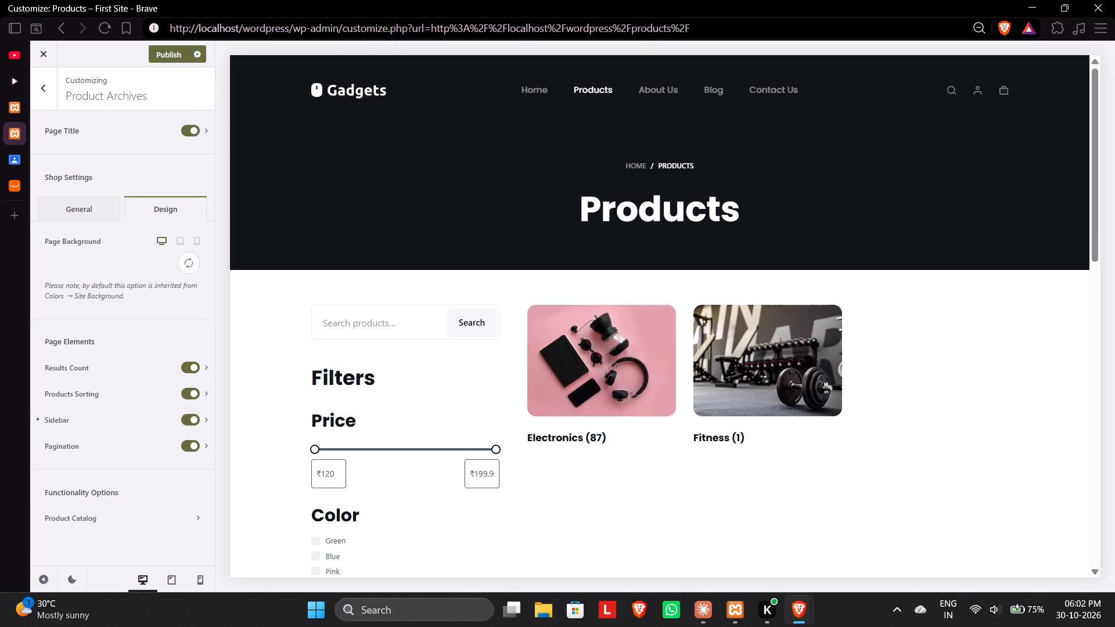
pyautogui.click(135, 522)
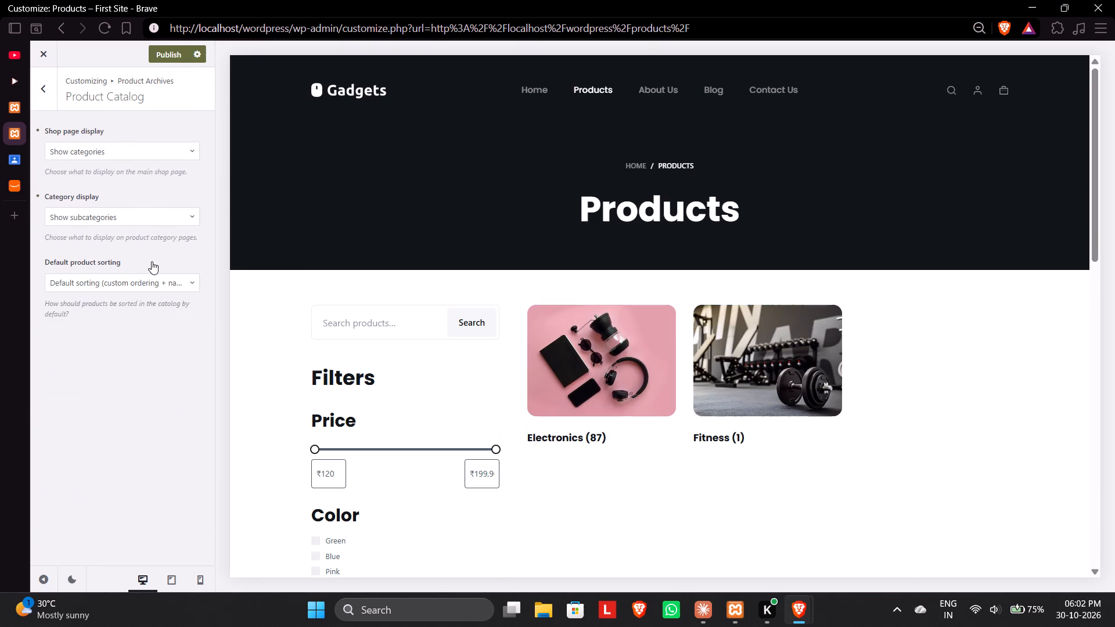
pyautogui.click(42, 98)
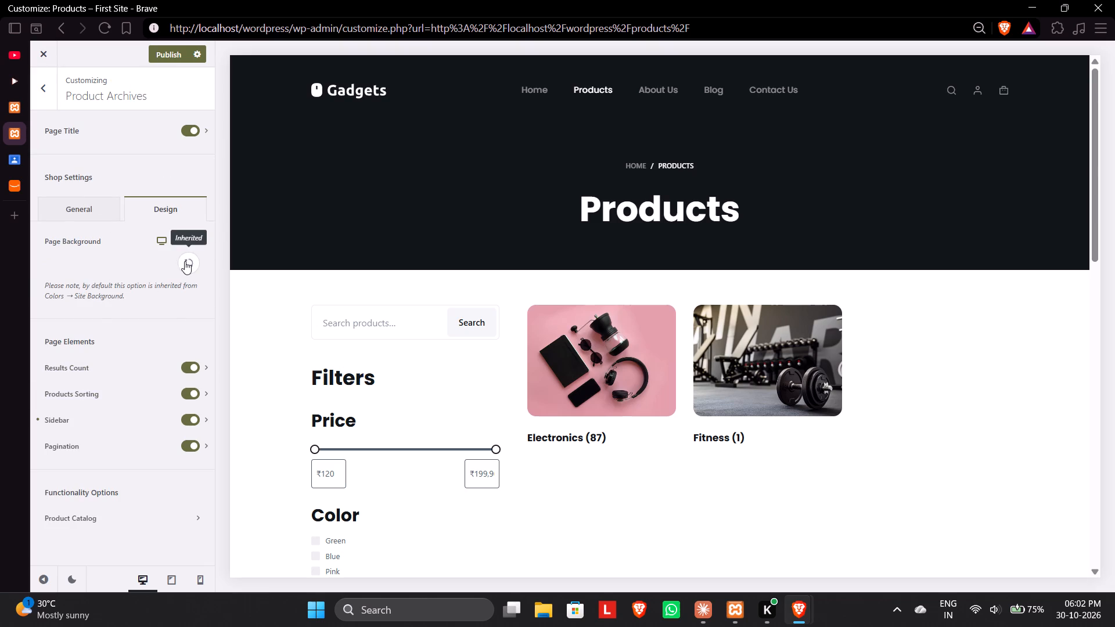
pyautogui.click(47, 99)
# Set the Maximum Site Width in the General layout settings to 1351 px after trying wider and narrower values.
pyautogui.scroll(2, 81, 206)
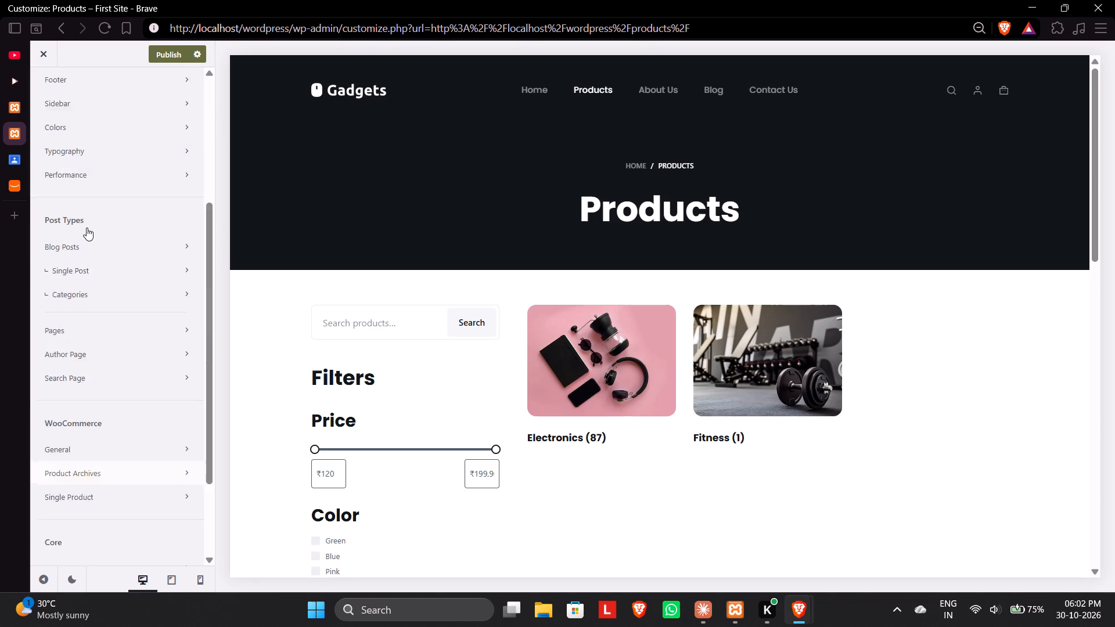
pyautogui.scroll(1, 91, 255)
pyautogui.click(91, 255)
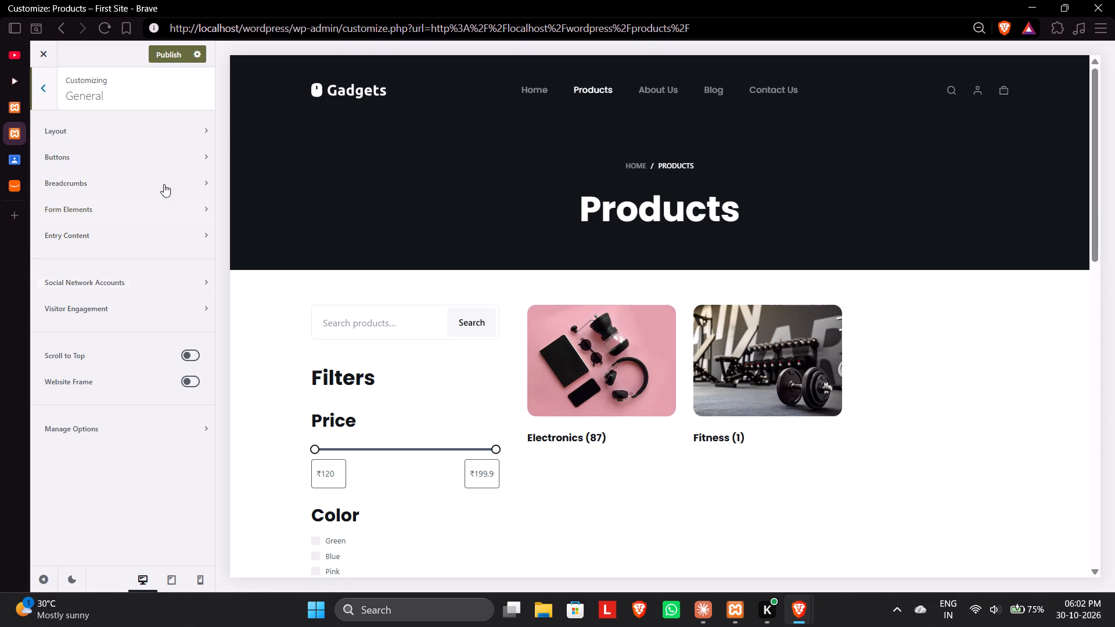
pyautogui.click(168, 127)
pyautogui.moveTo(90, 152); pyautogui.dragTo(121, 152)
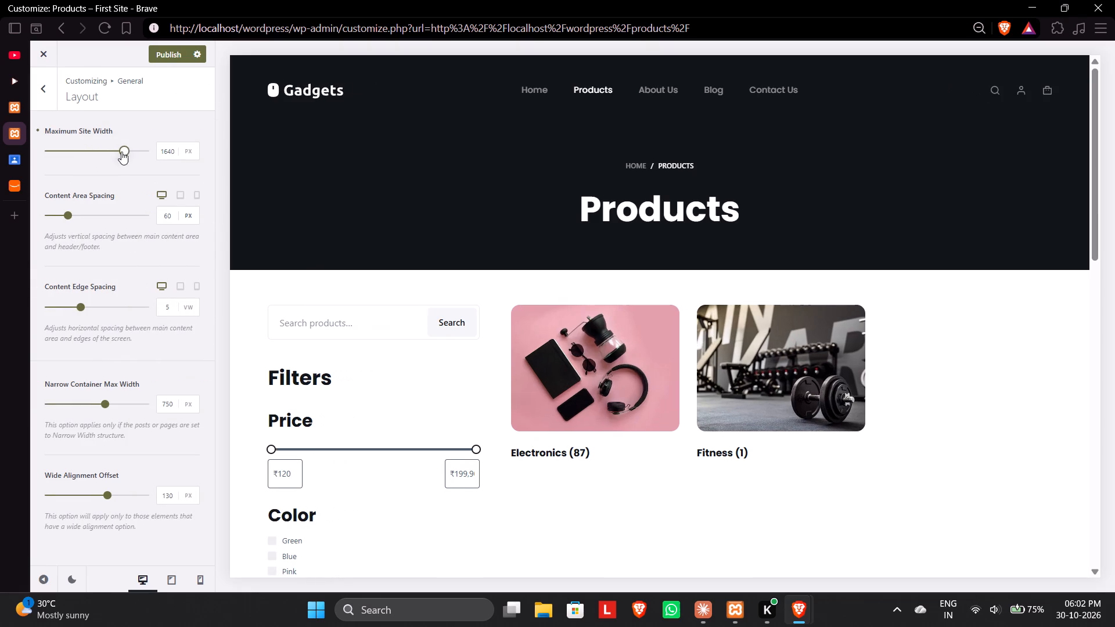
pyautogui.moveTo(121, 152); pyautogui.dragTo(82, 154)
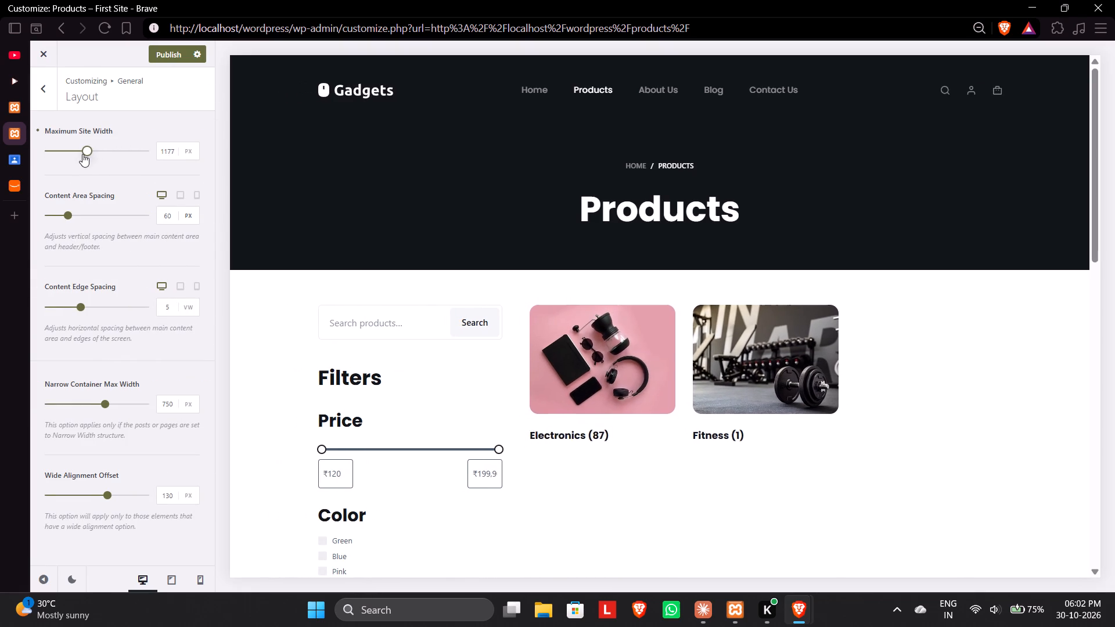
pyautogui.moveTo(82, 154); pyautogui.dragTo(104, 153)
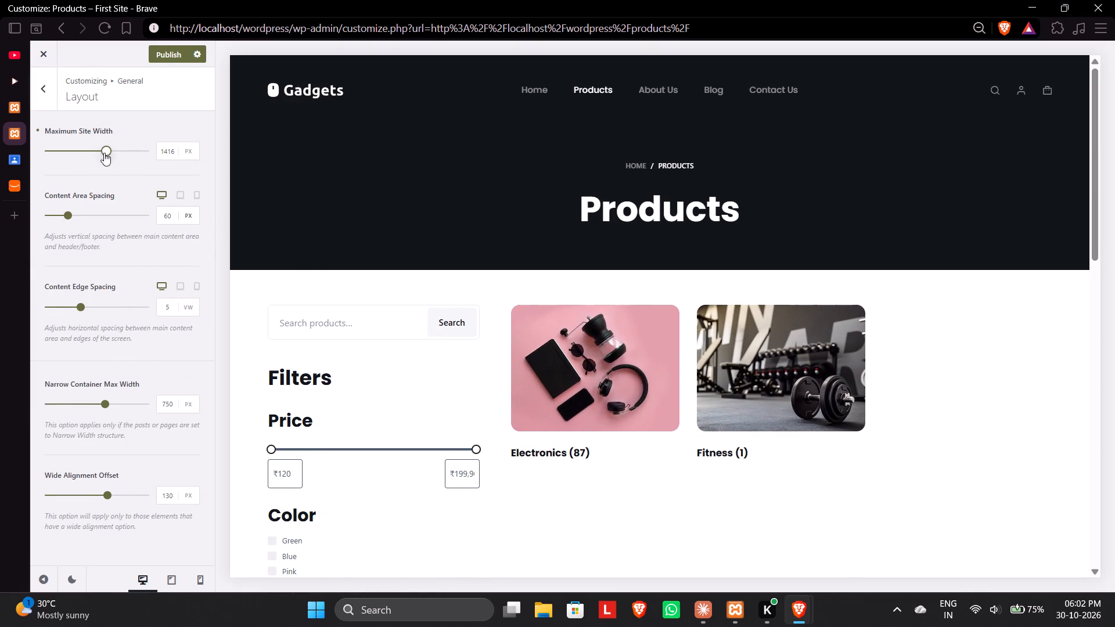
pyautogui.moveTo(104, 153); pyautogui.dragTo(98, 153)
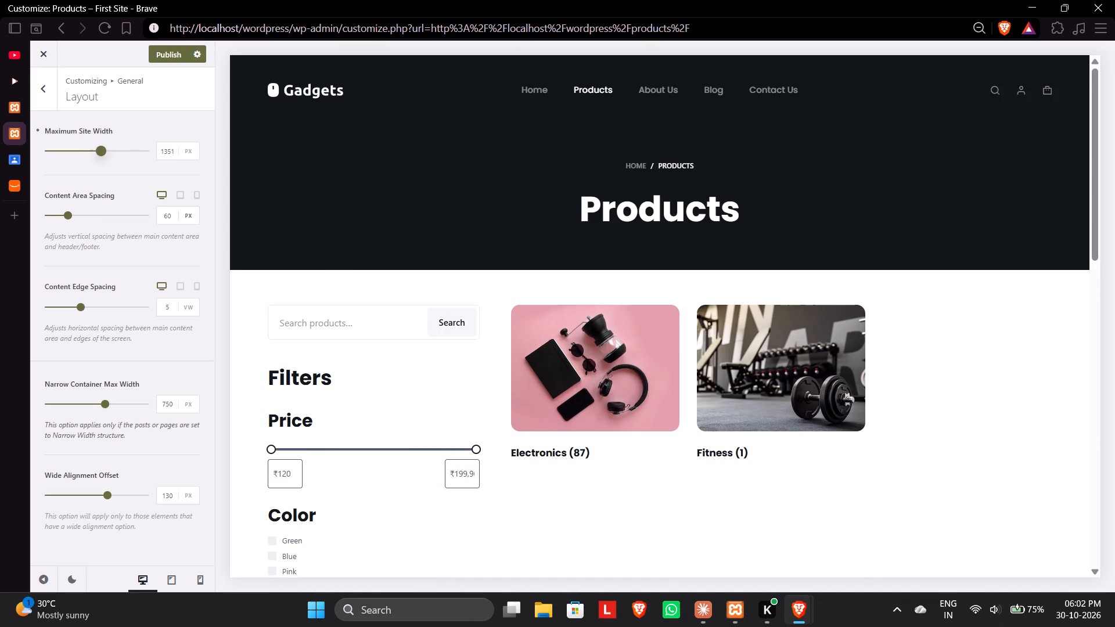
pyautogui.click(37, 85)
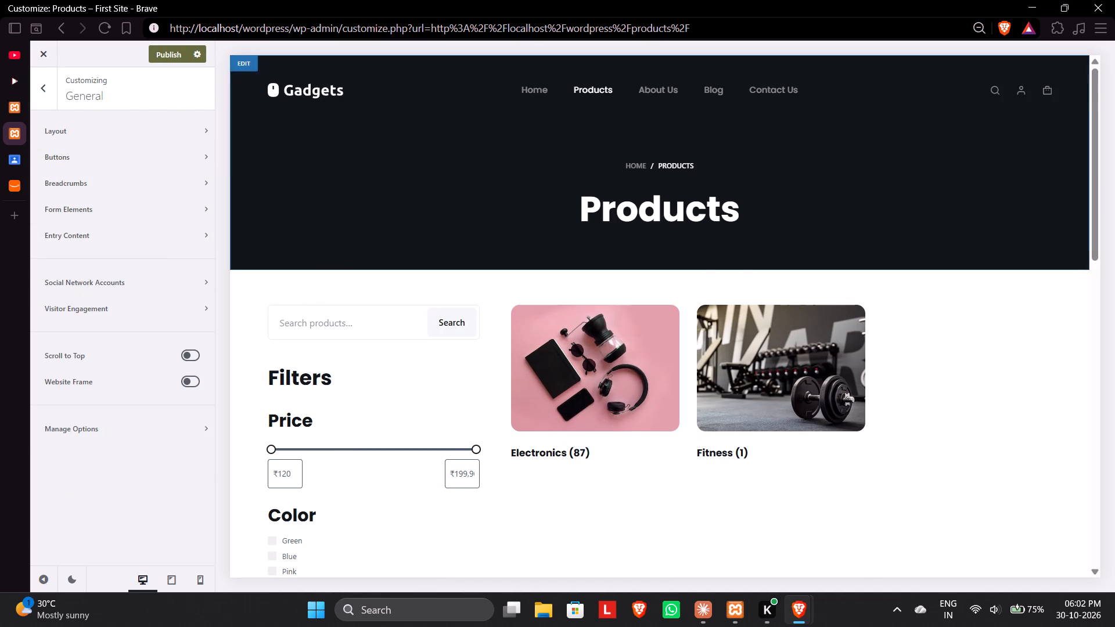
# Review the Products page preview, including the category cards and sidebar filters, at the new site width.
pyautogui.scroll(-4, 676, 301)
pyautogui.scroll(-4, 623, 291)
pyautogui.scroll(5, 623, 291)
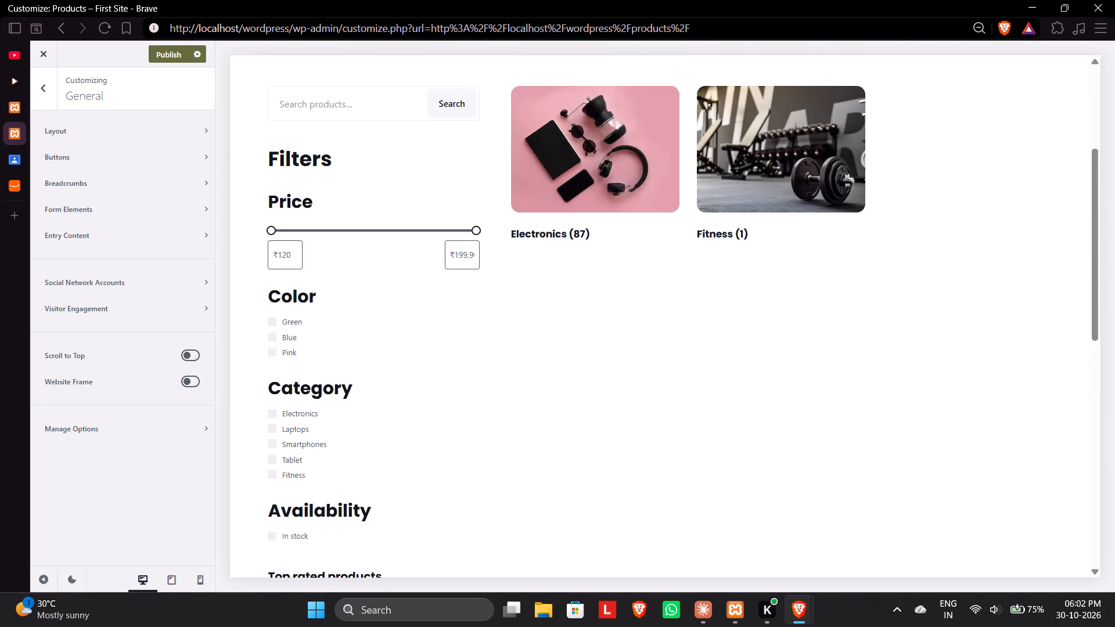
pyautogui.scroll(-7, 623, 291)
pyautogui.scroll(10, 623, 287)
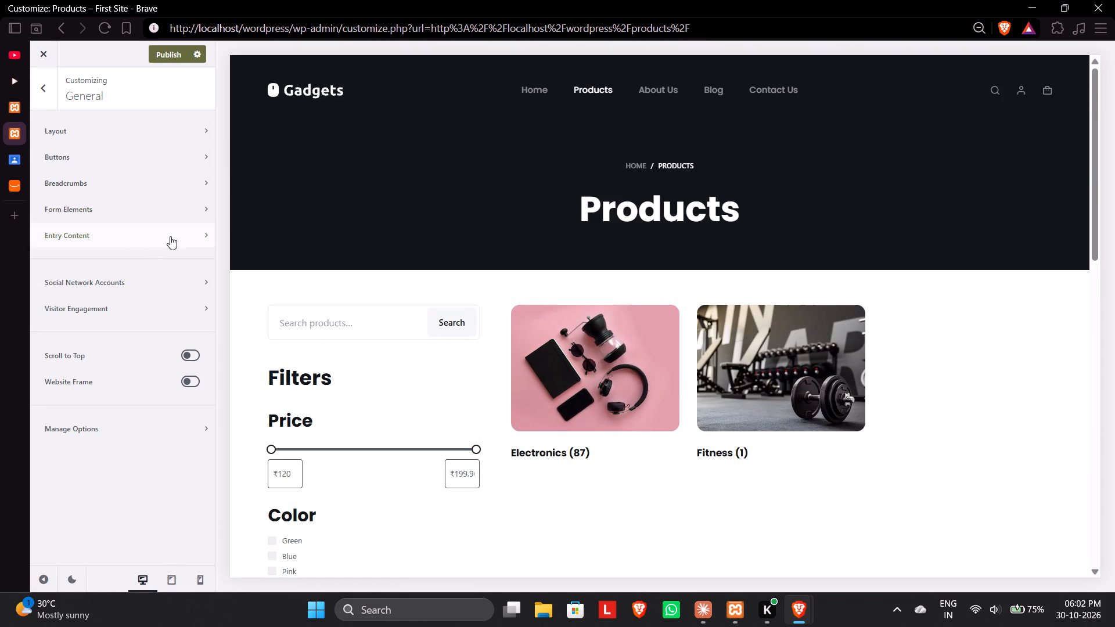
# Examine the Entry Content, Form Elements and Manage Options settings in the General section.
pyautogui.click(202, 235)
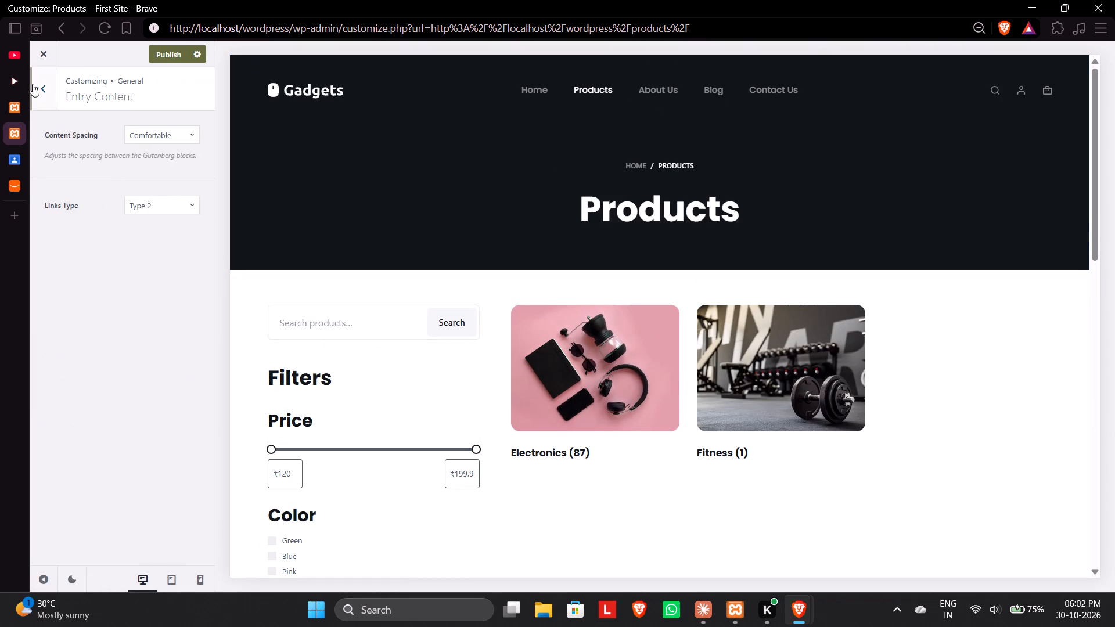
pyautogui.click(48, 93)
pyautogui.click(195, 208)
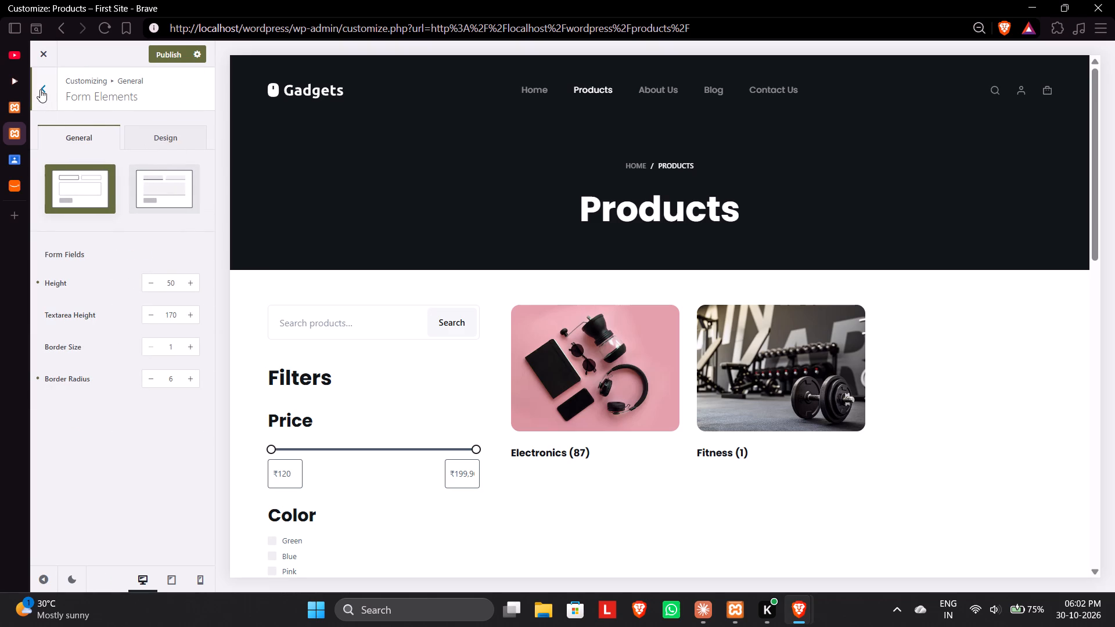
pyautogui.click(53, 99)
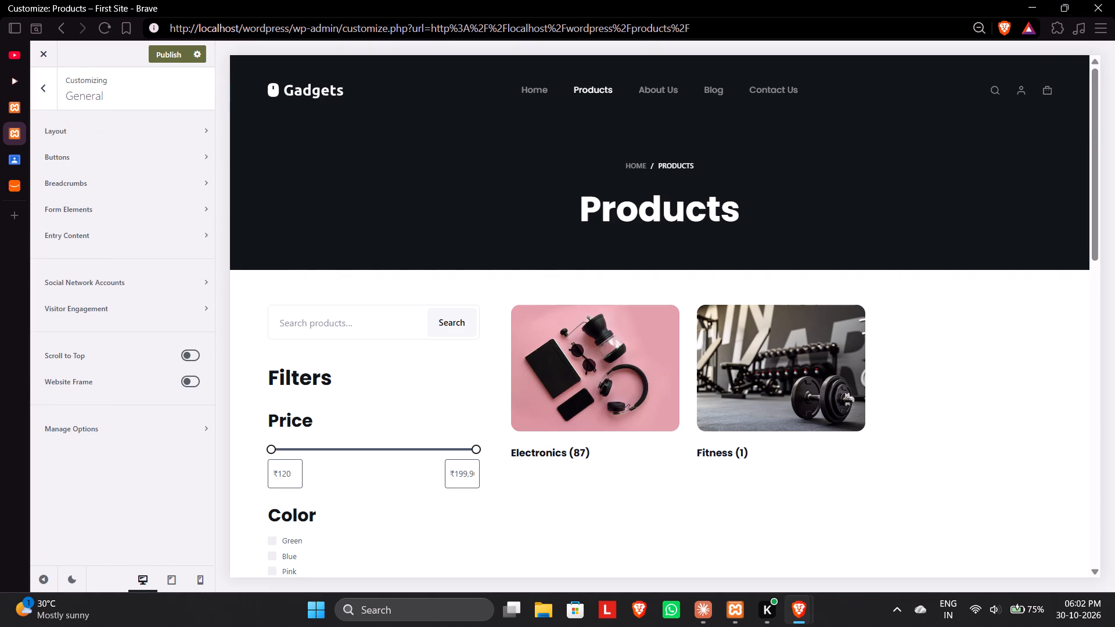
pyautogui.click(188, 428)
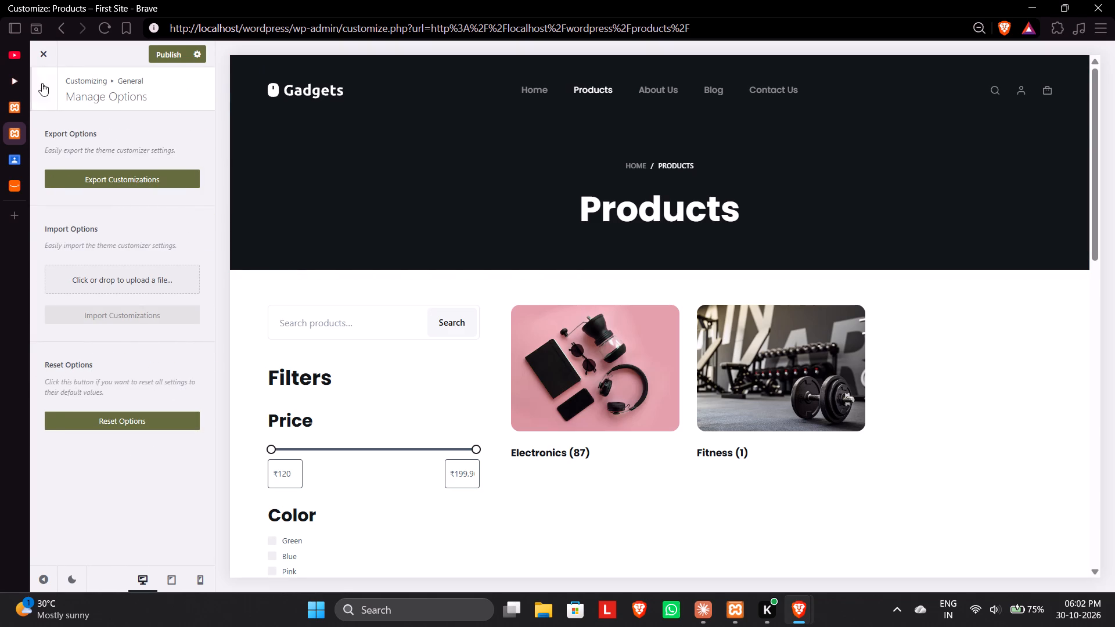
pyautogui.doubleClick(41, 75)
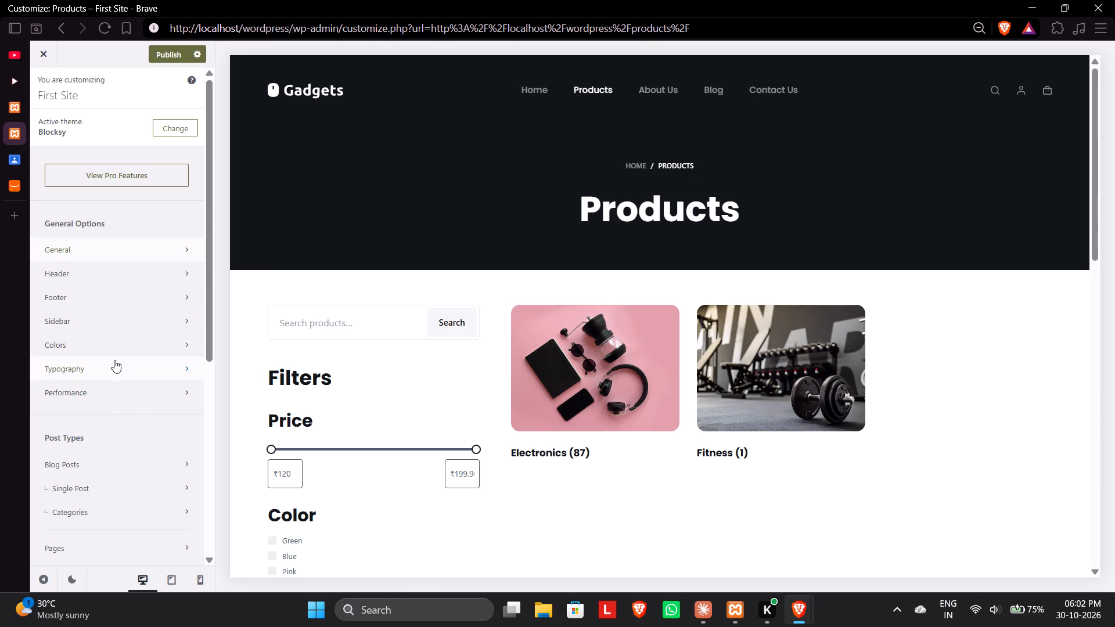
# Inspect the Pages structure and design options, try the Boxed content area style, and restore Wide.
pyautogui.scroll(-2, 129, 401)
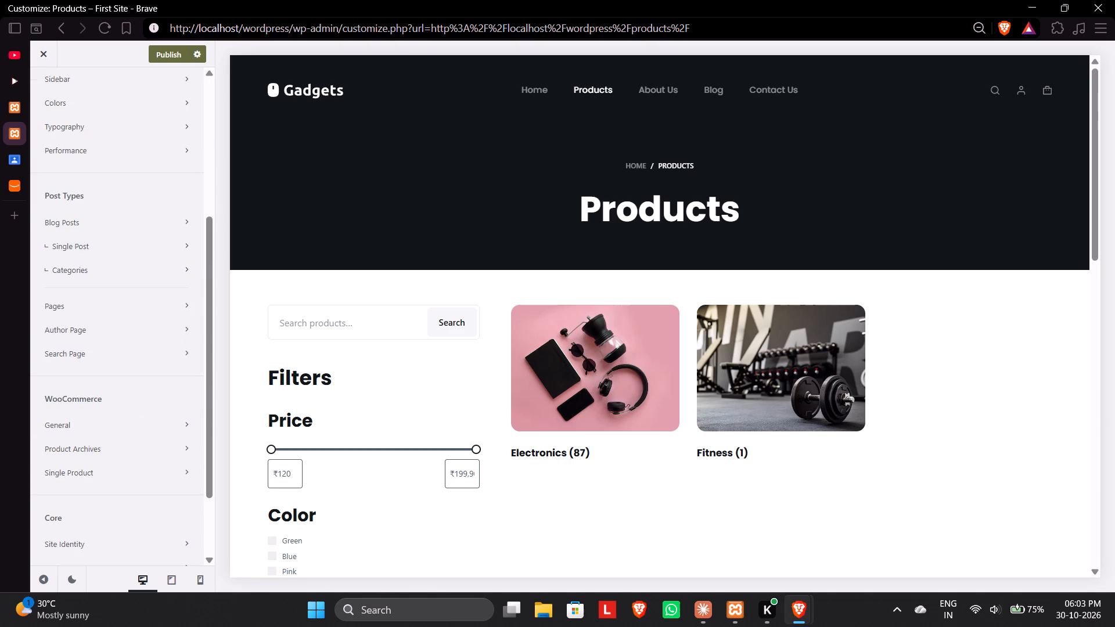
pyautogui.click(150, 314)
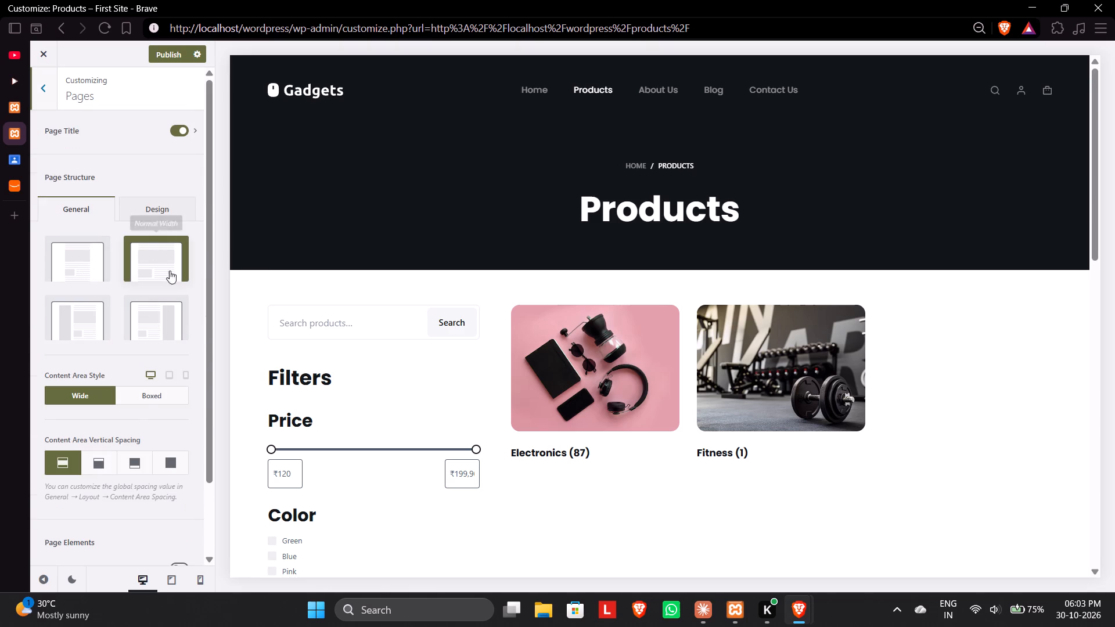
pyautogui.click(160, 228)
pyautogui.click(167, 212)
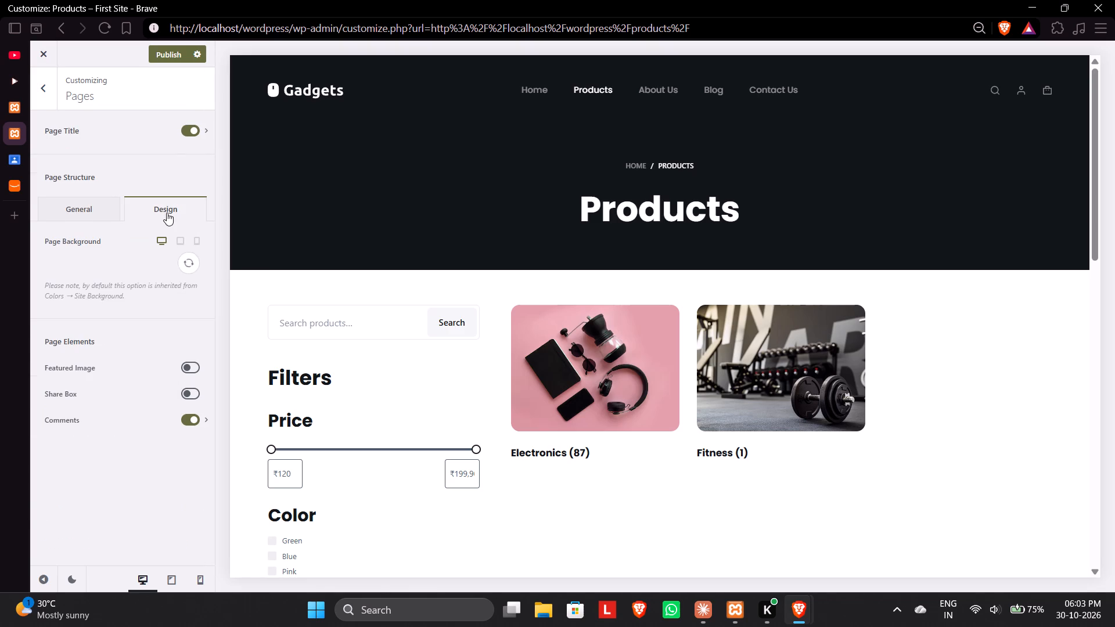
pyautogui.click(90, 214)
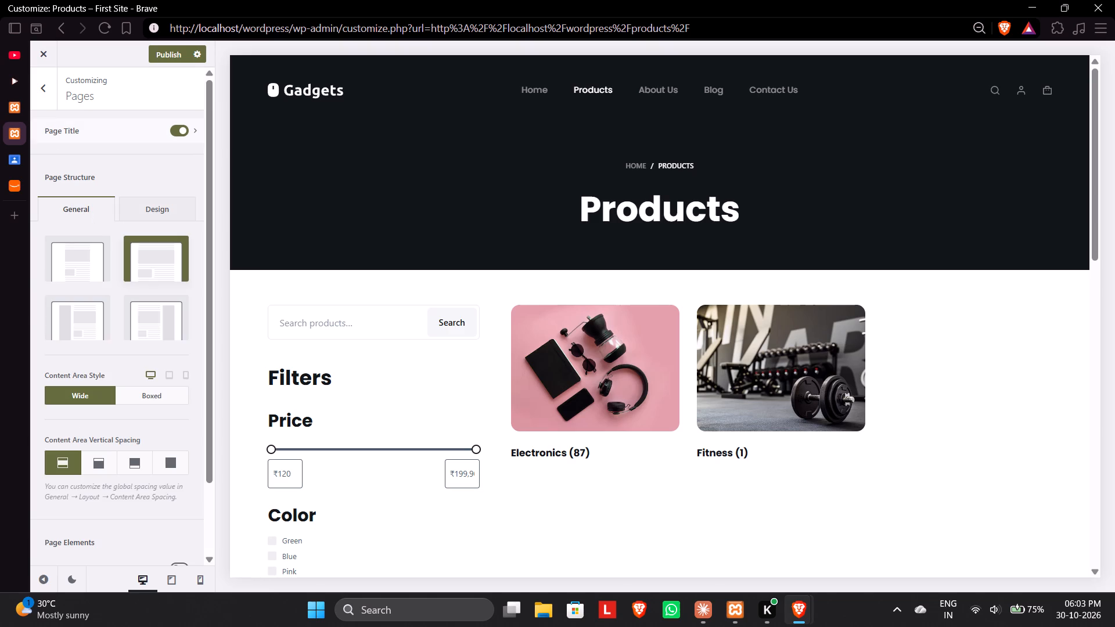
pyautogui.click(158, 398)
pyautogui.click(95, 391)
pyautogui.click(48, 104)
# Check the Search Page and Widgets sections for options that affect the category cards.
pyautogui.scroll(-1, 125, 484)
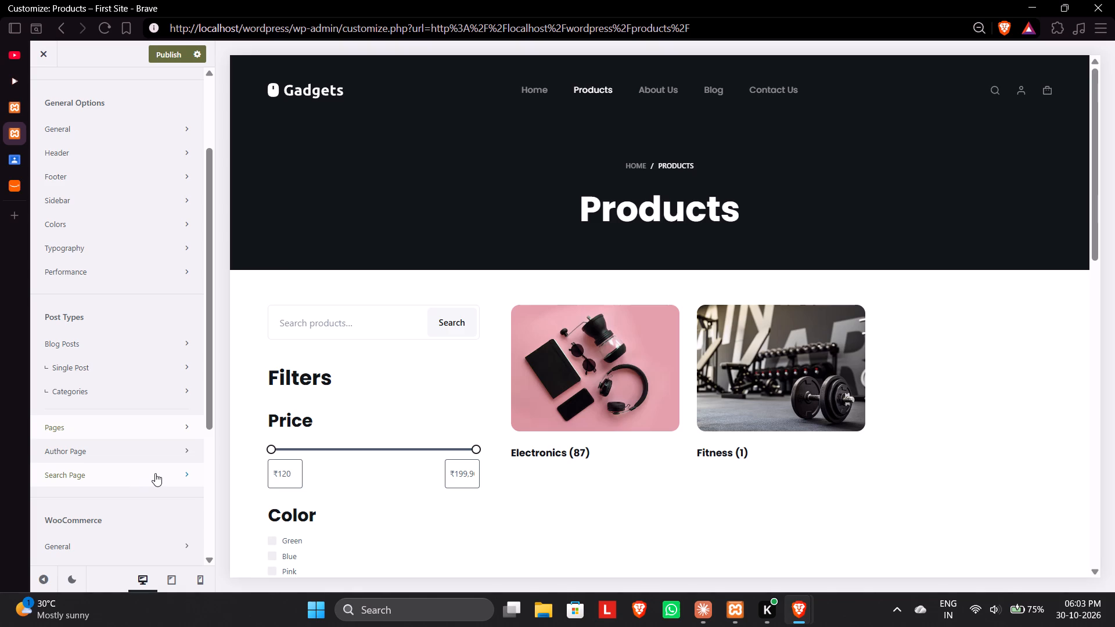
pyautogui.click(192, 469)
pyautogui.click(46, 94)
pyautogui.scroll(-2, 145, 484)
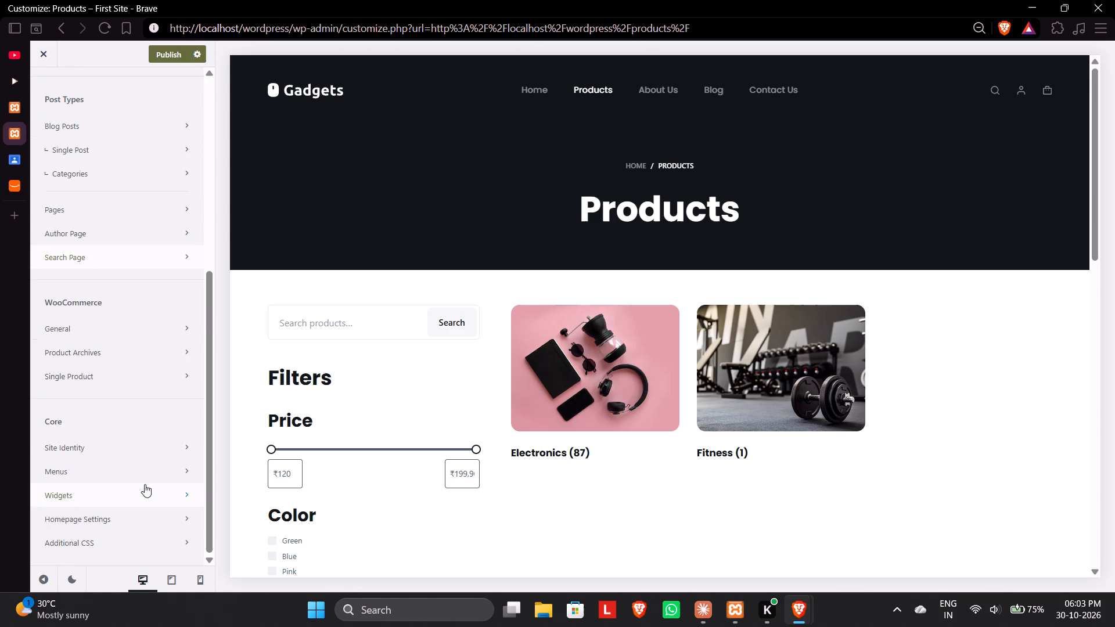
pyautogui.click(149, 494)
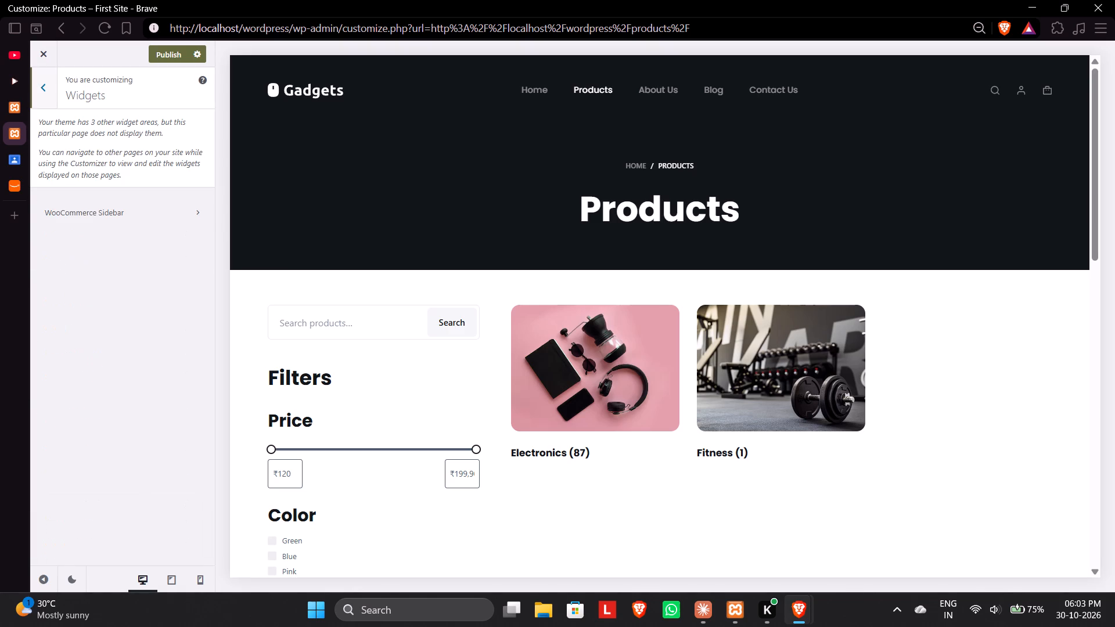
pyautogui.click(47, 98)
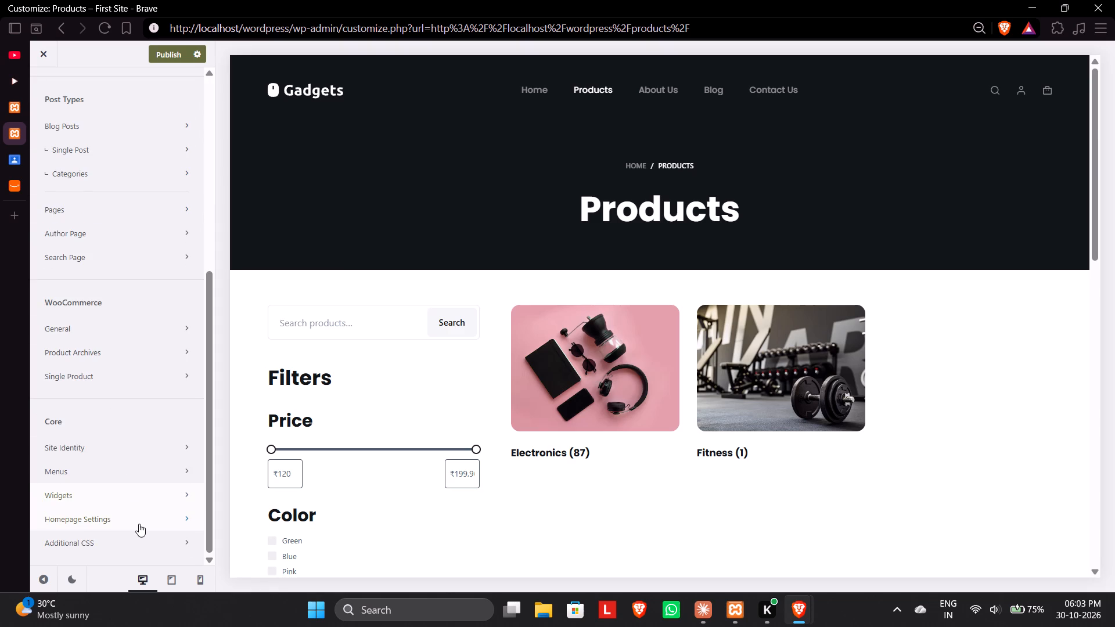
# Read through the site's existing Additional CSS code.
pyautogui.click(149, 545)
pyautogui.scroll(-5, 135, 435)
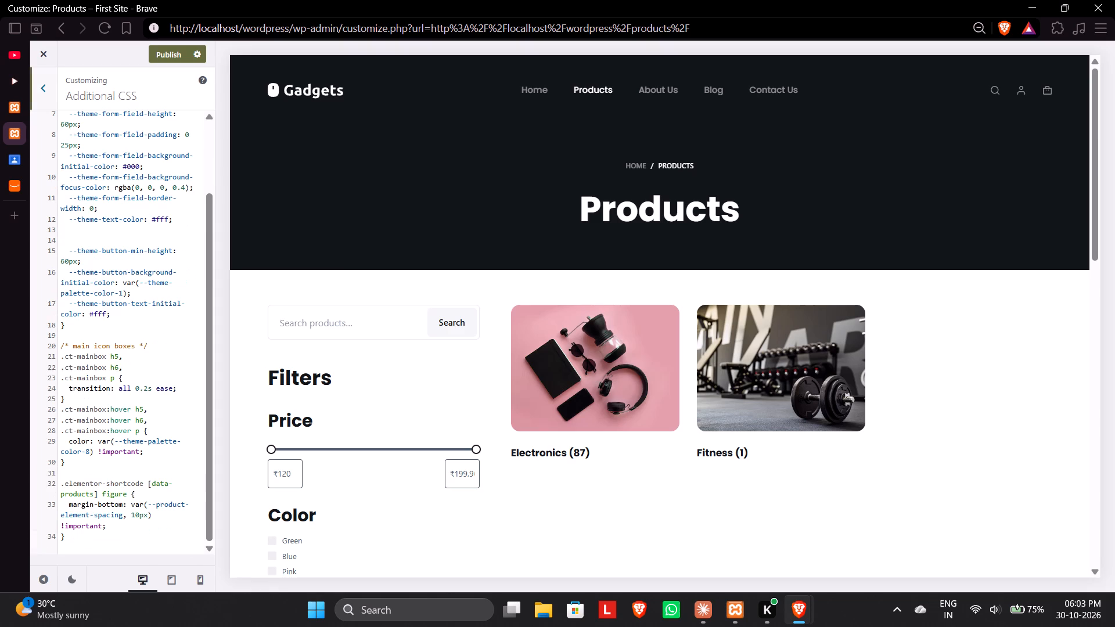
pyautogui.scroll(-1, 135, 435)
pyautogui.scroll(1, 136, 433)
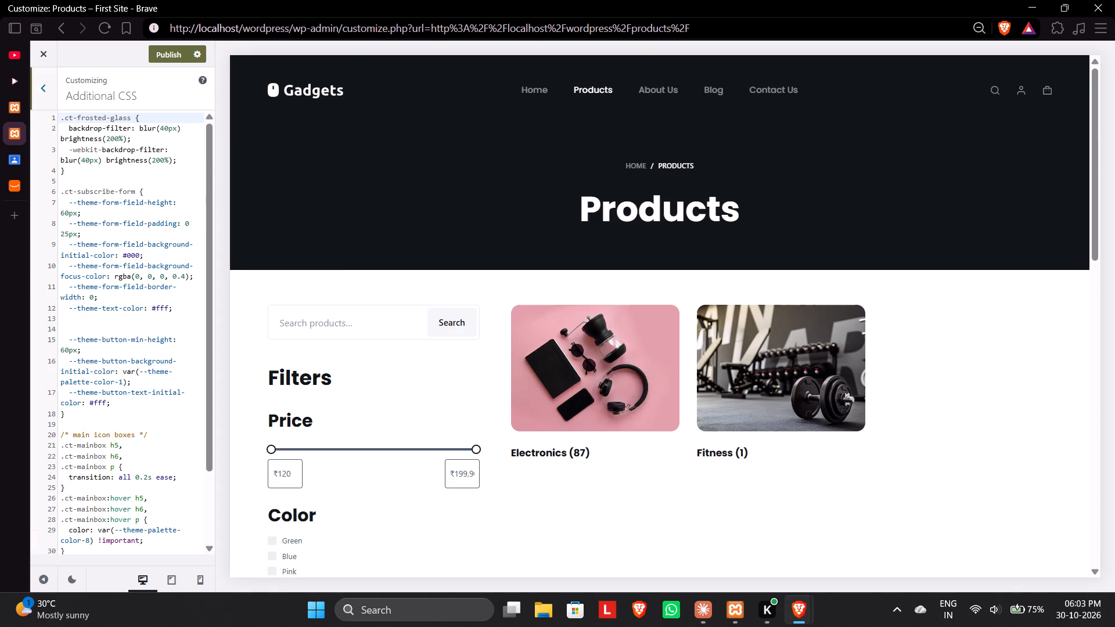